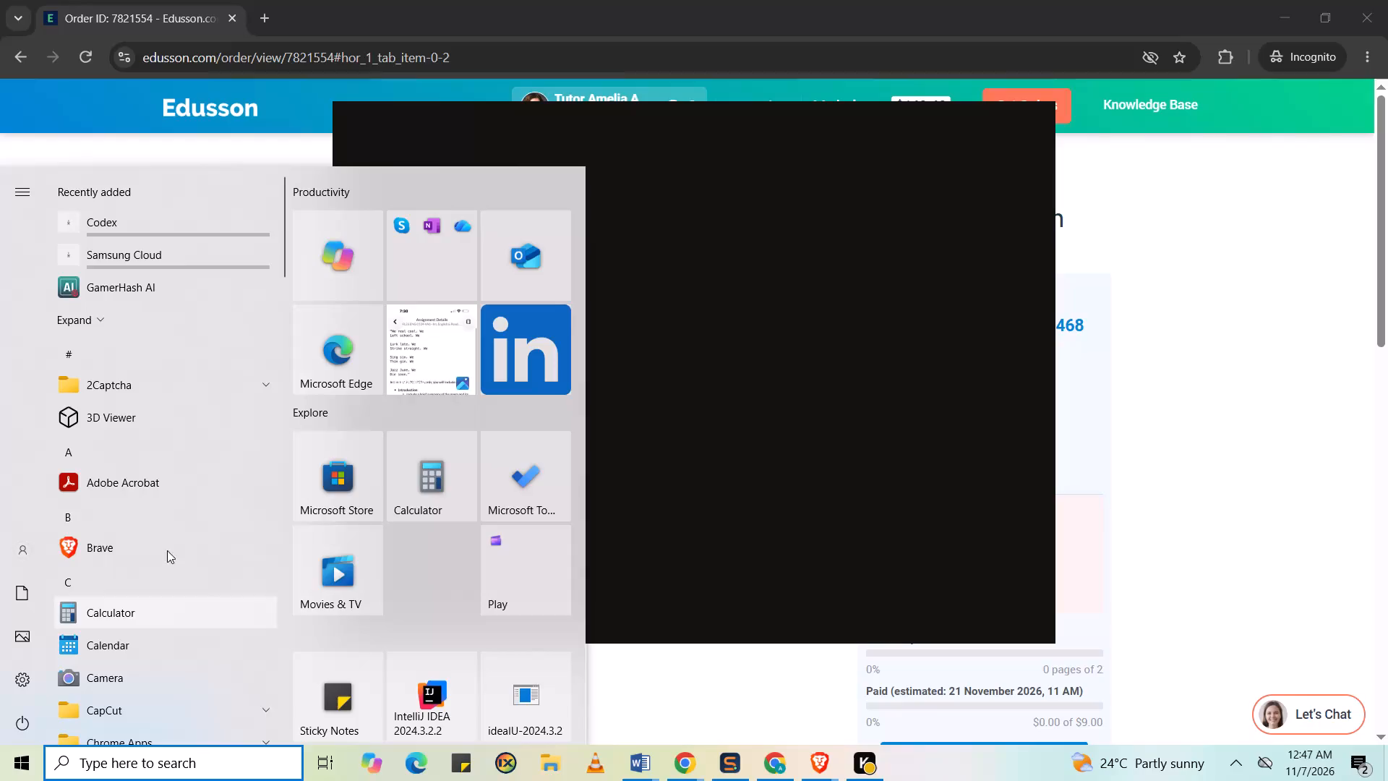
# Launch Excel 2013 and open the recent file car inventory (1) from the Downloads folder.
pyautogui.press('e')
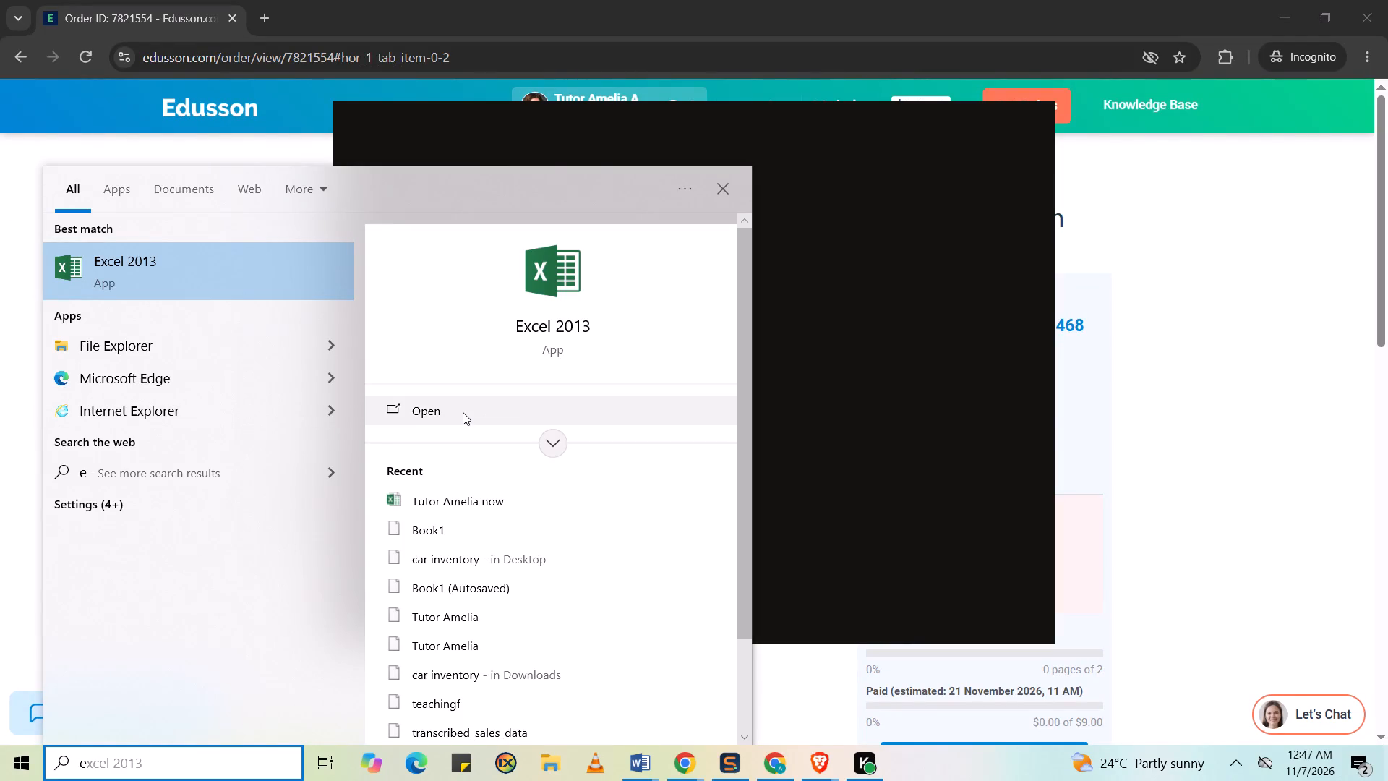
pyautogui.click(463, 412)
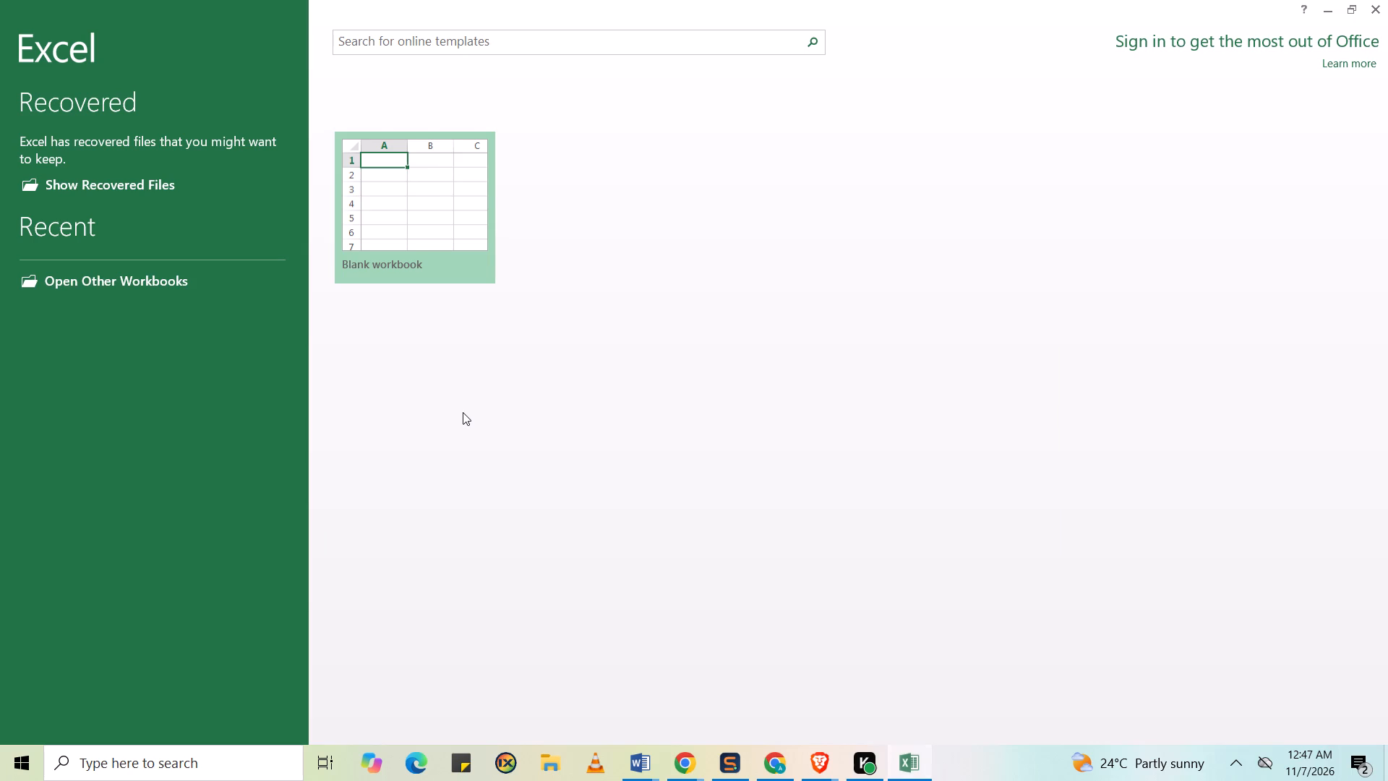
pyautogui.click(84, 270)
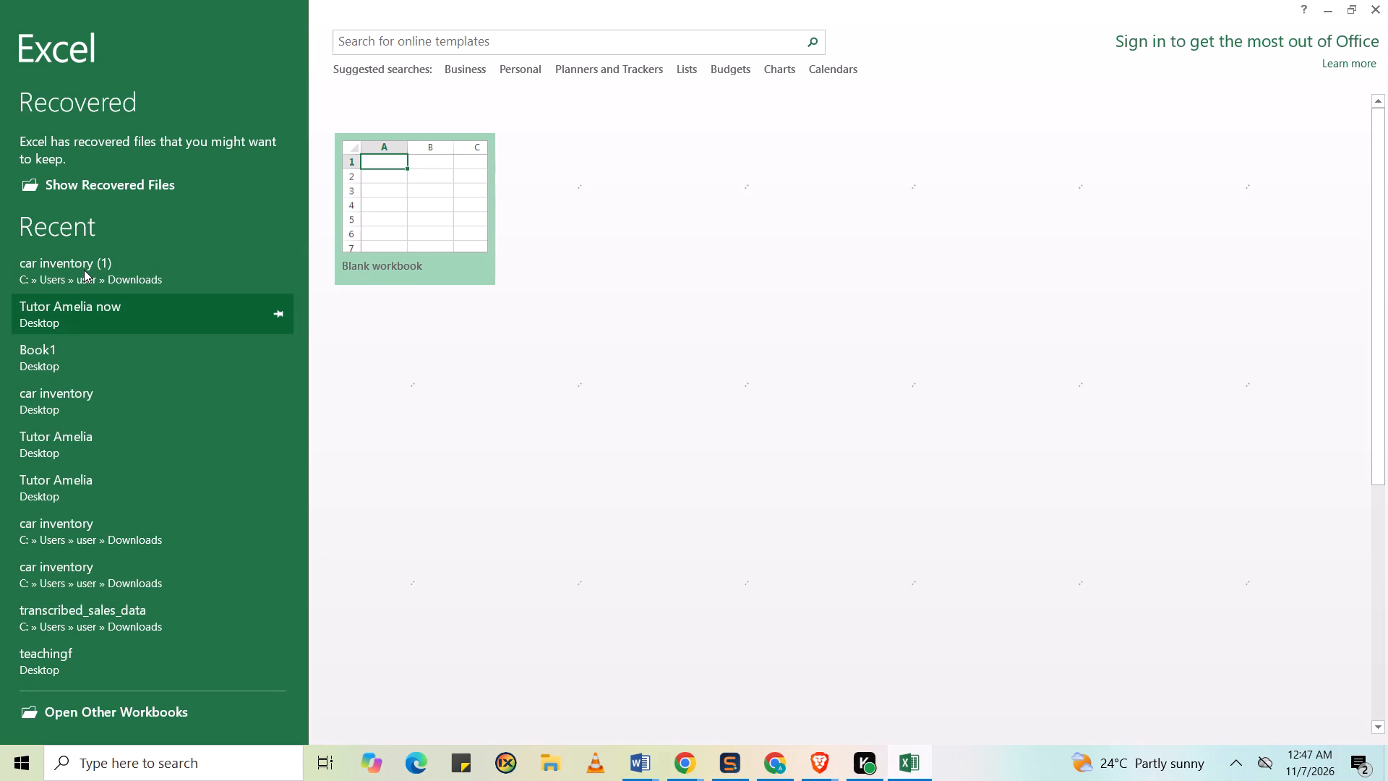
pyautogui.click(95, 272)
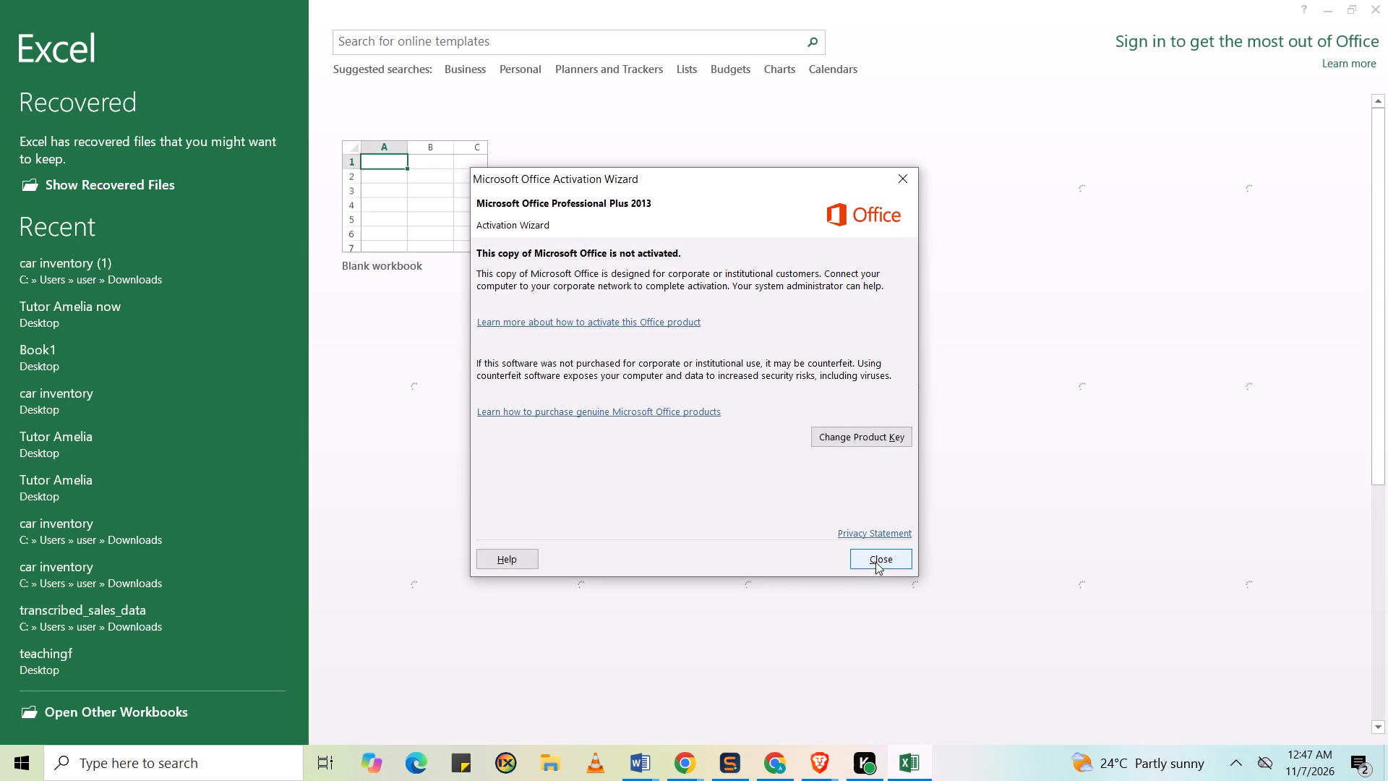
pyautogui.click(876, 560)
pyautogui.click(100, 273)
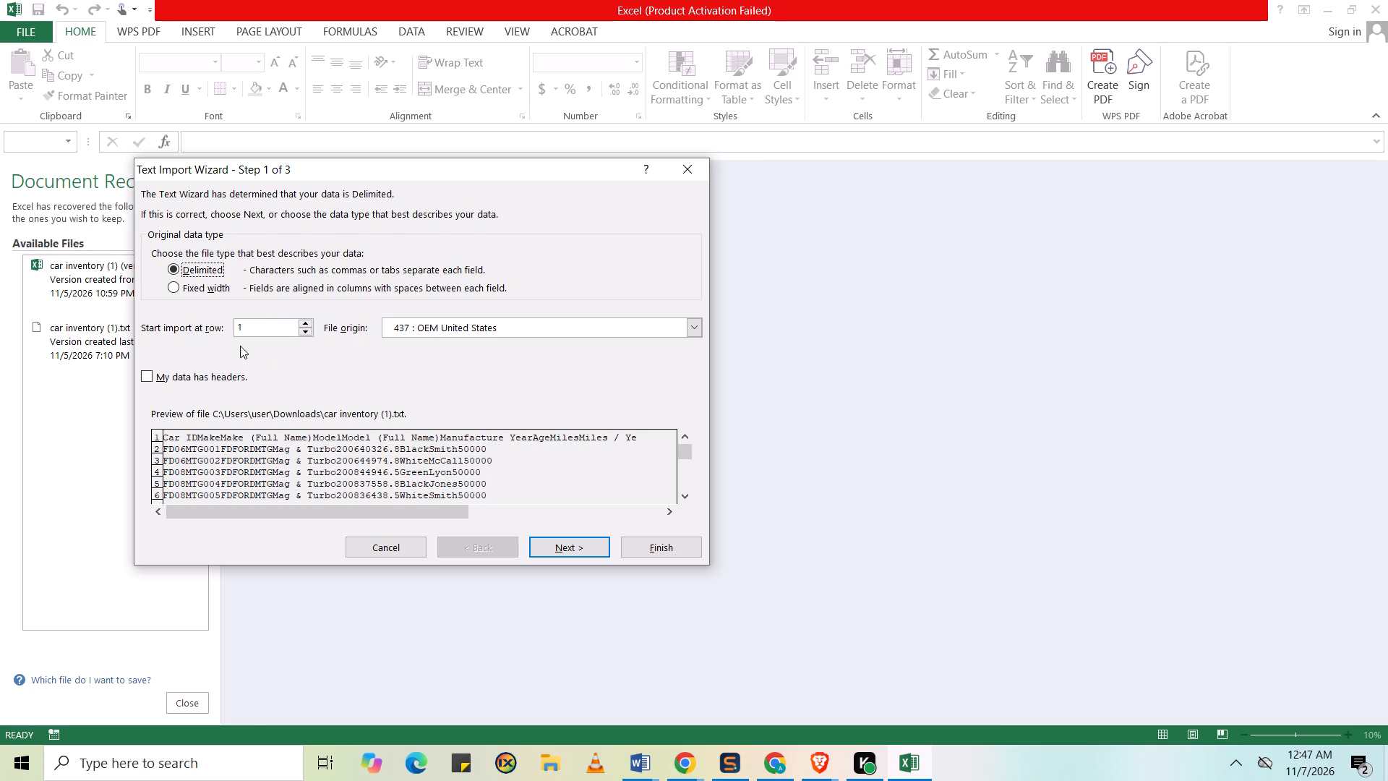
# Import the text file as delimited data with Tab as the delimiter and General column format.
pyautogui.click(539, 550)
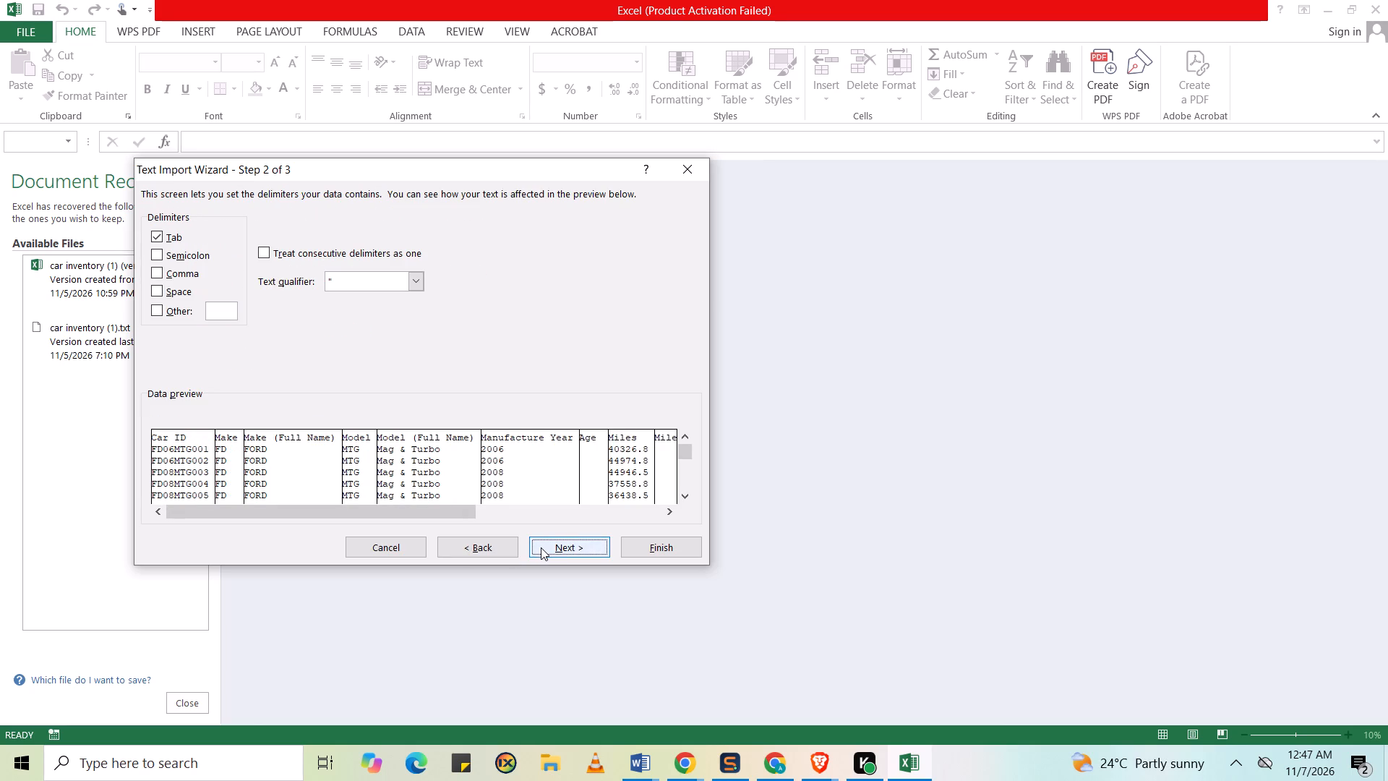
pyautogui.click(541, 547)
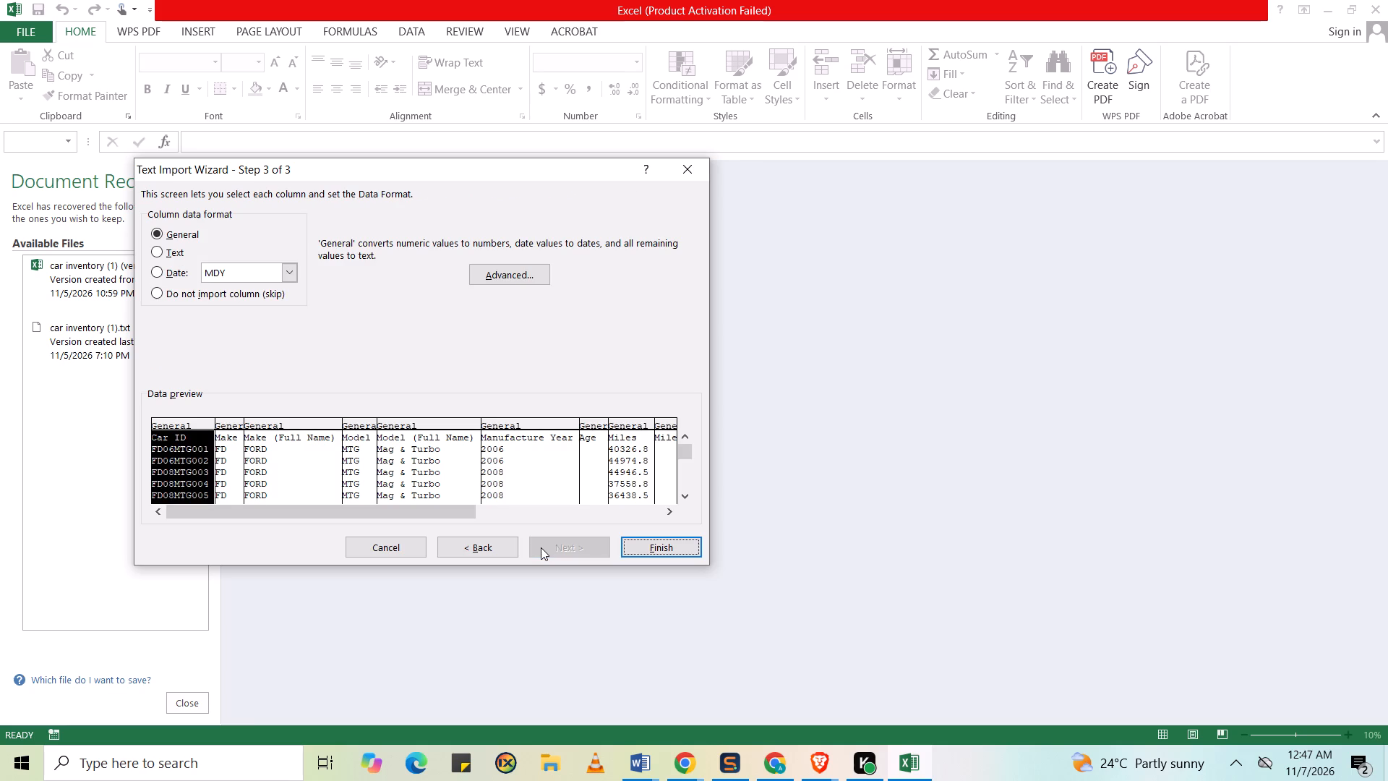
pyautogui.click(657, 543)
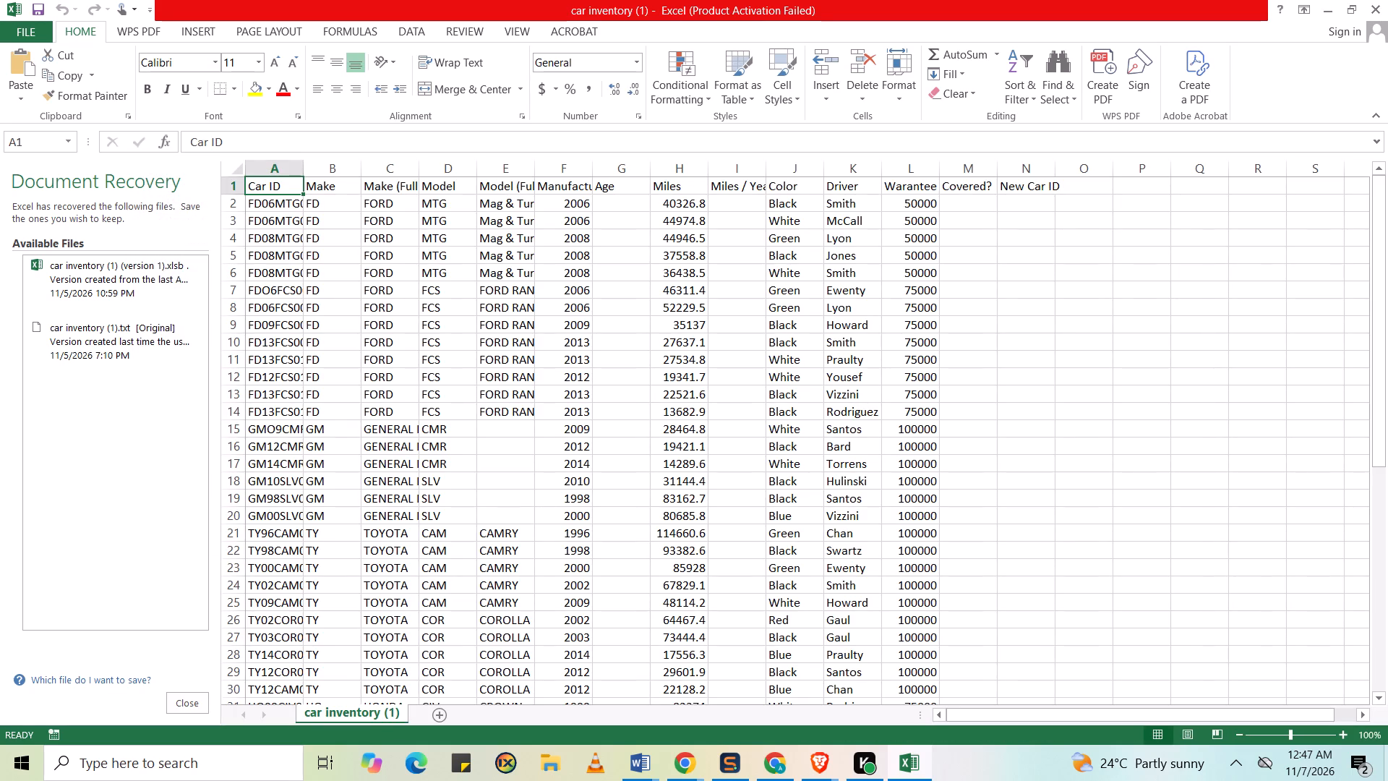
# Enter camero as the full model name for the three CMR rows, cells E15 to E17.
pyautogui.click(495, 434)
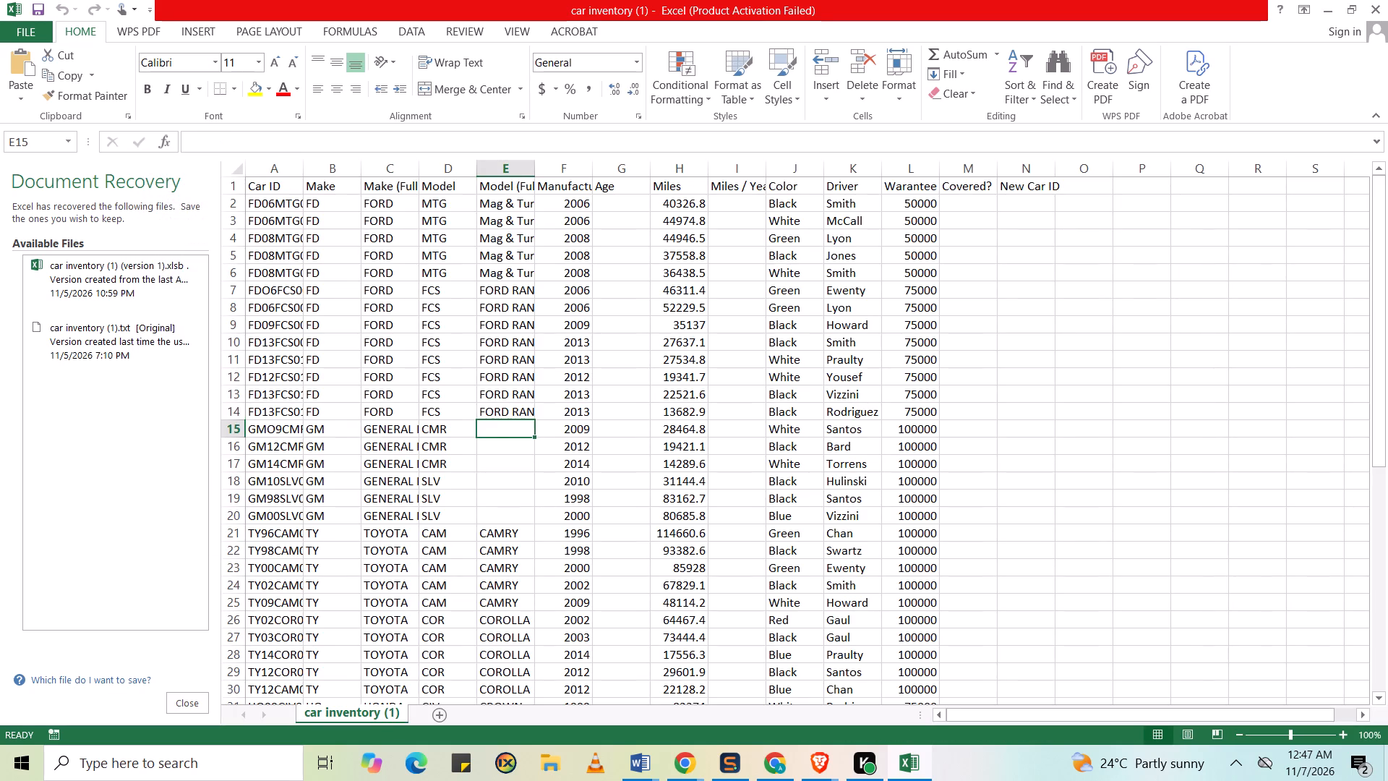
pyautogui.click(495, 434)
pyautogui.write('ca')
pyautogui.write('mero')
pyautogui.press('Return')
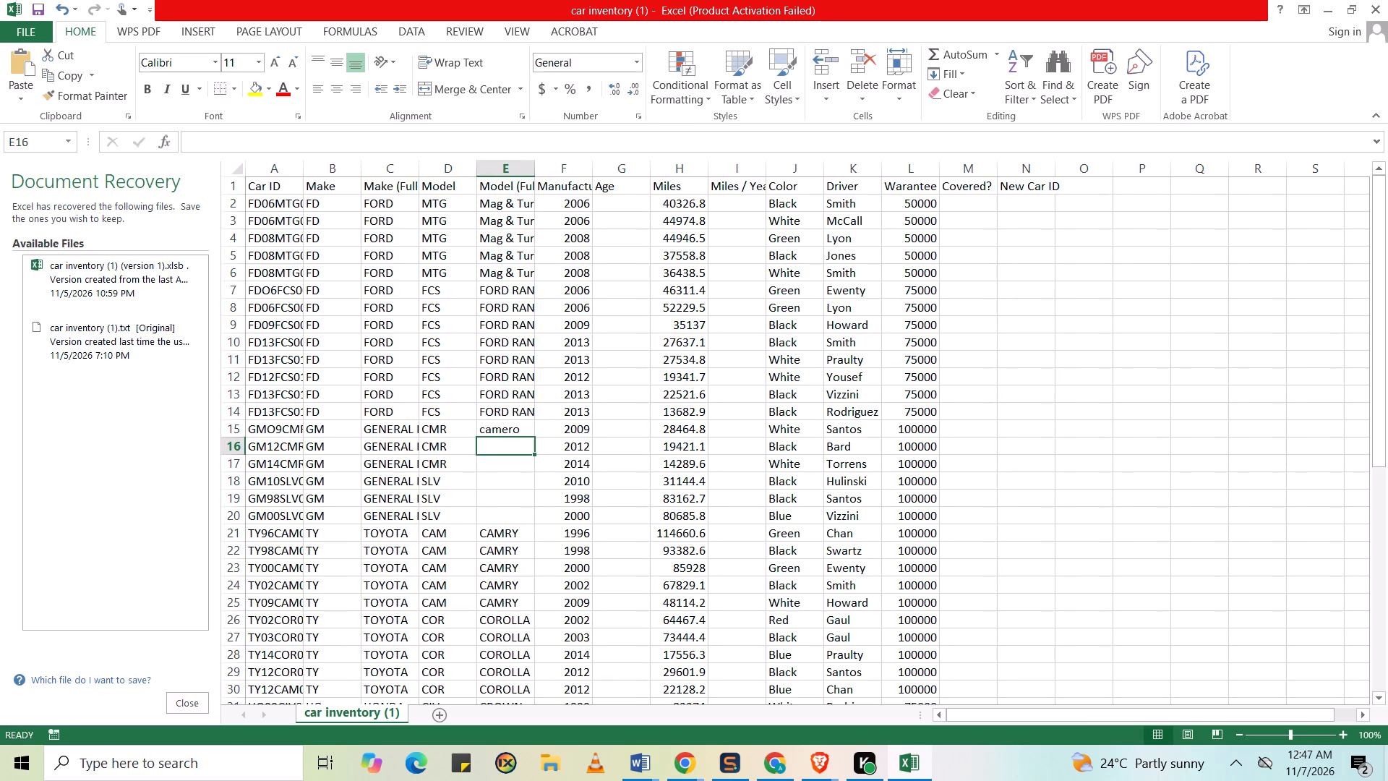
pyautogui.write('camero')
pyautogui.press('Return')
pyautogui.write('camerp')
pyautogui.press('BackSpace')
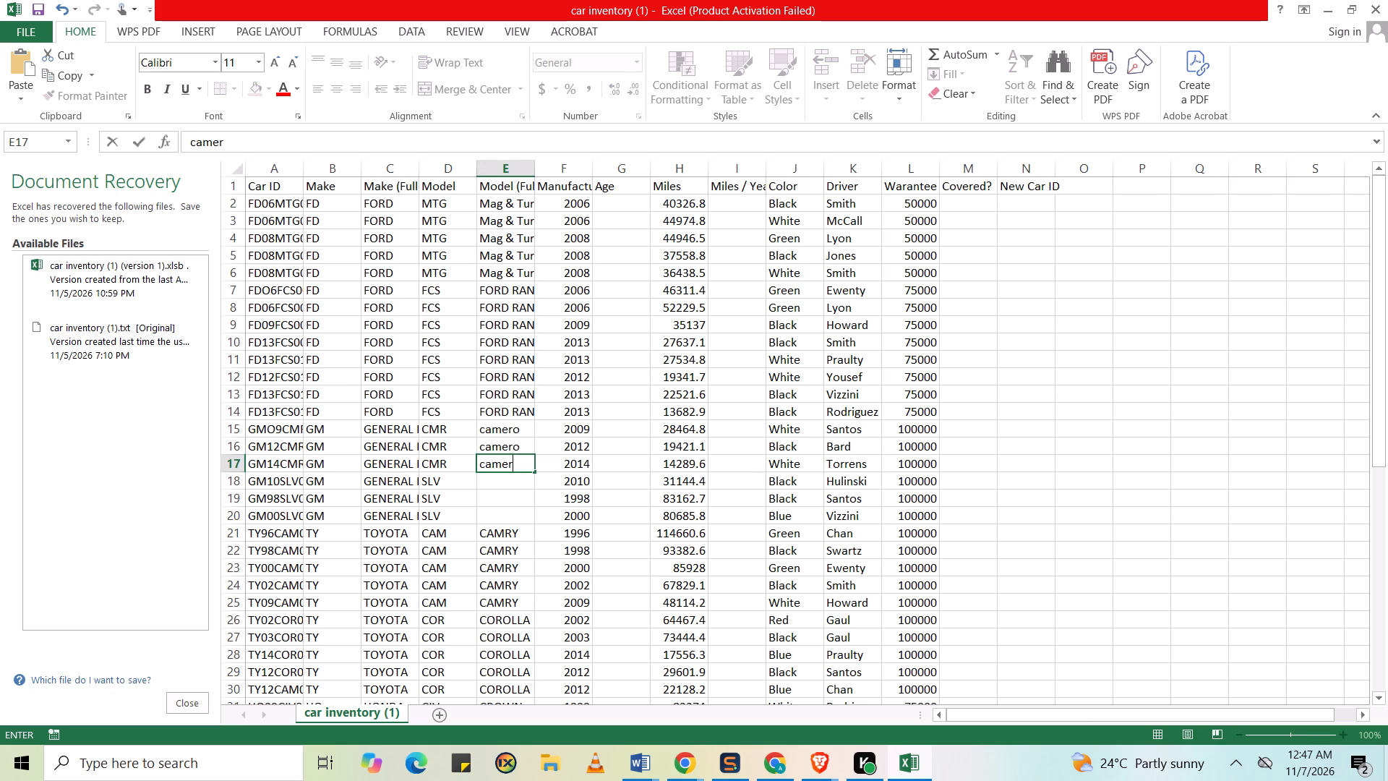
pyautogui.press('o')
pyautogui.press('Return')
# Fill the full model name for the three SLV rows: camero in E18 and E19, cameri in E20.
pyautogui.press('c')
pyautogui.write('am')
pyautogui.press('e')
pyautogui.press('Return')
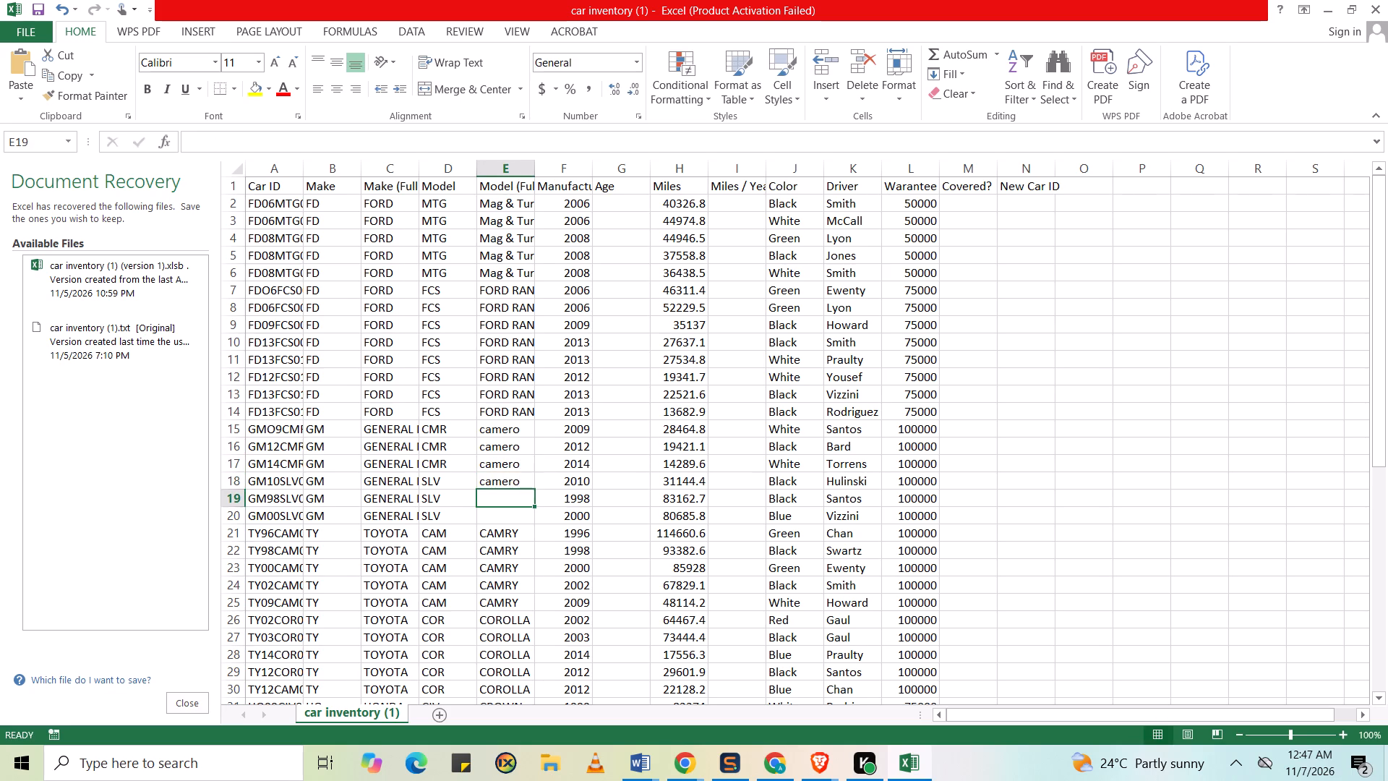
pyautogui.write('camer')
pyautogui.press('o')
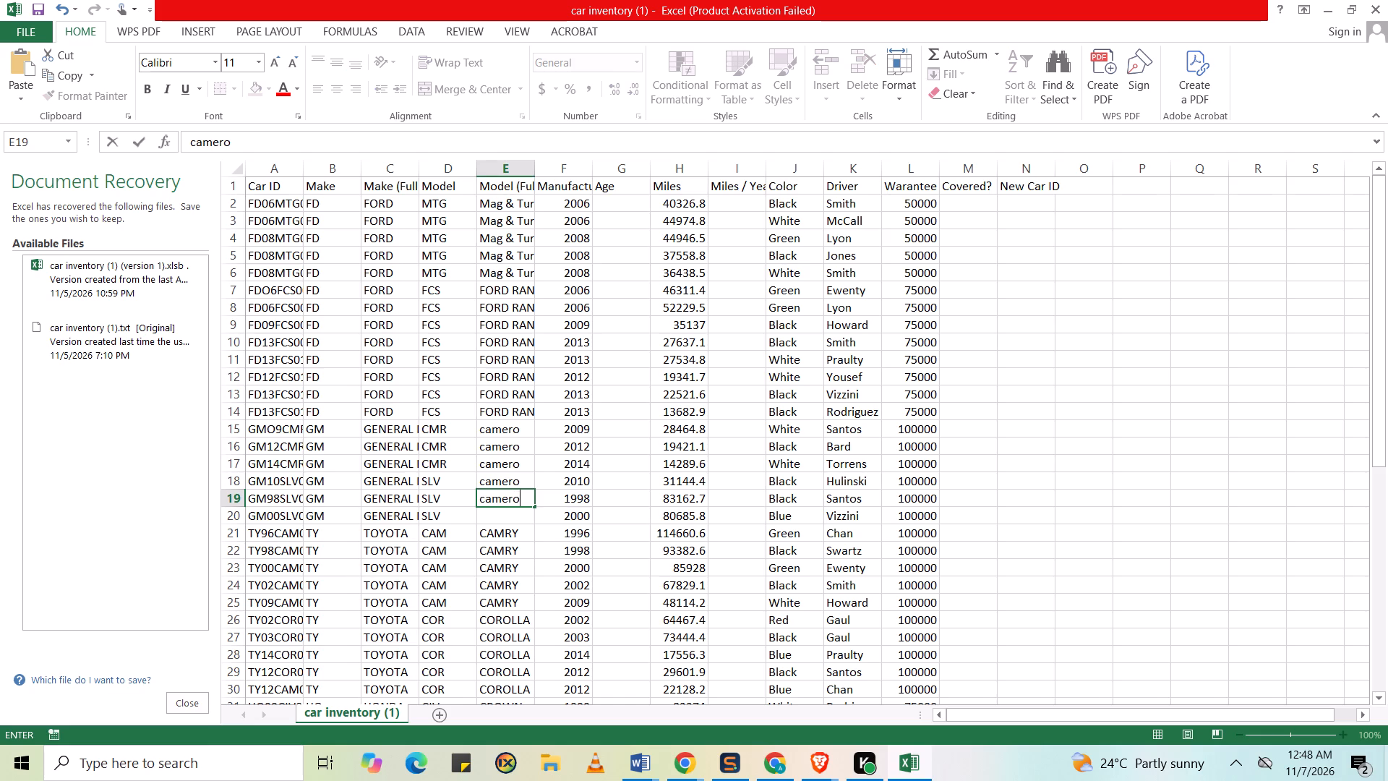
pyautogui.press('Return')
pyautogui.write('cameri')
pyautogui.press('Return')
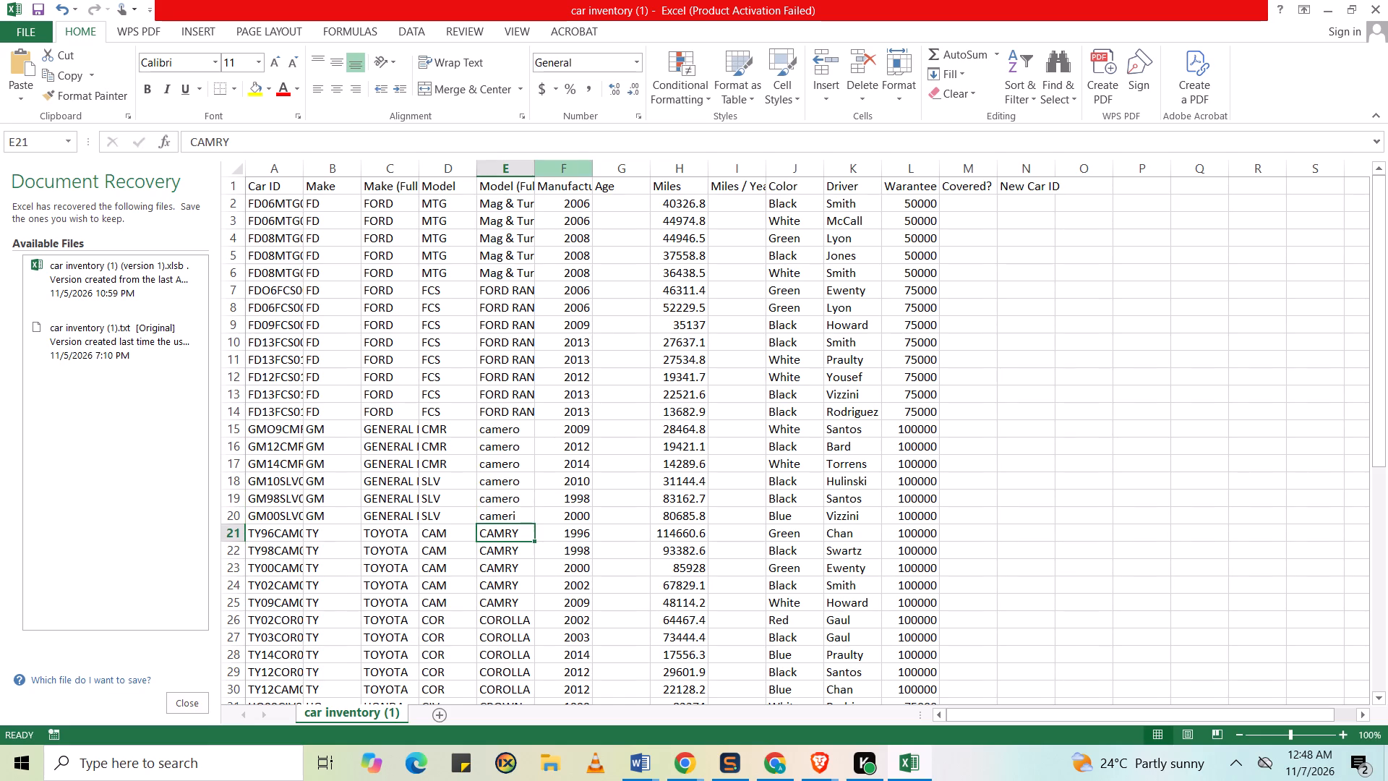
# Apply green gradient-fill data bars to the selected cell E21.
pyautogui.click(657, 71)
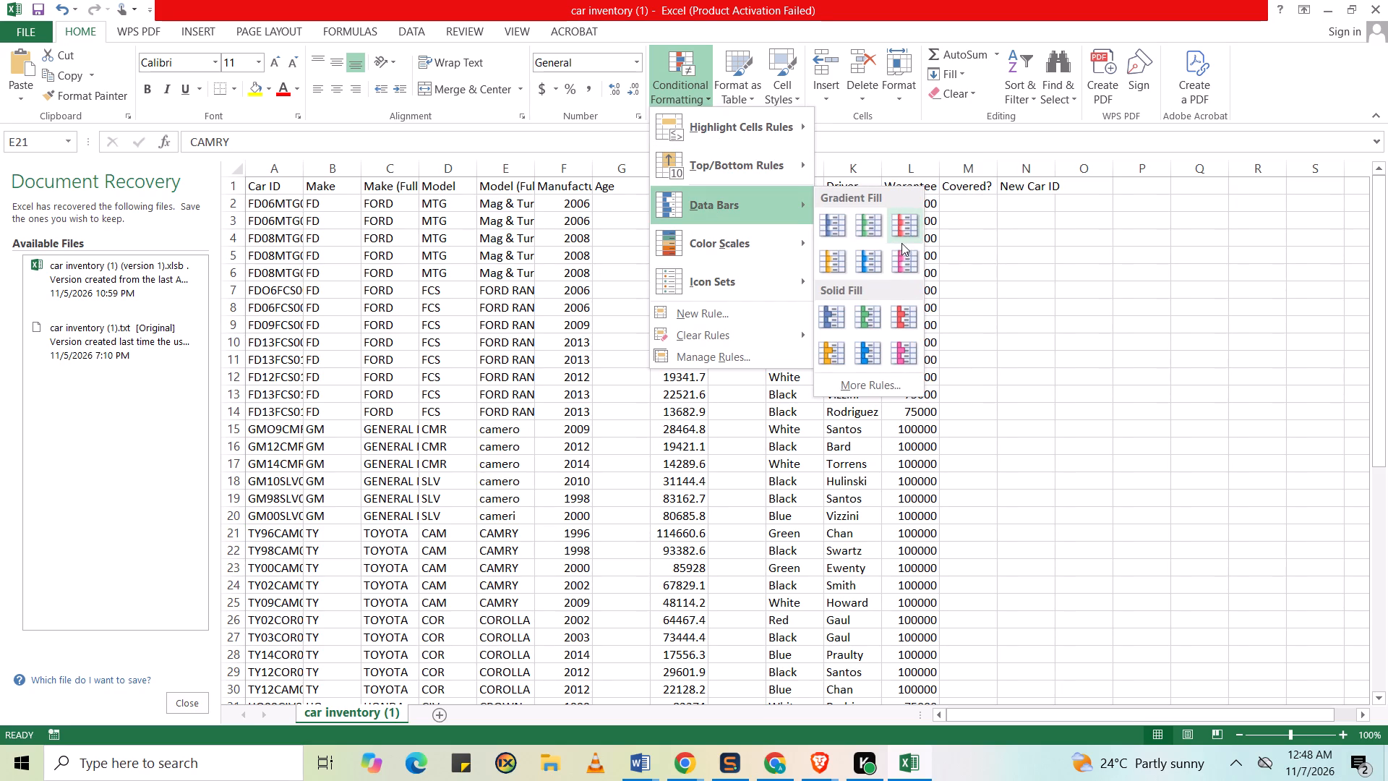
pyautogui.click(862, 229)
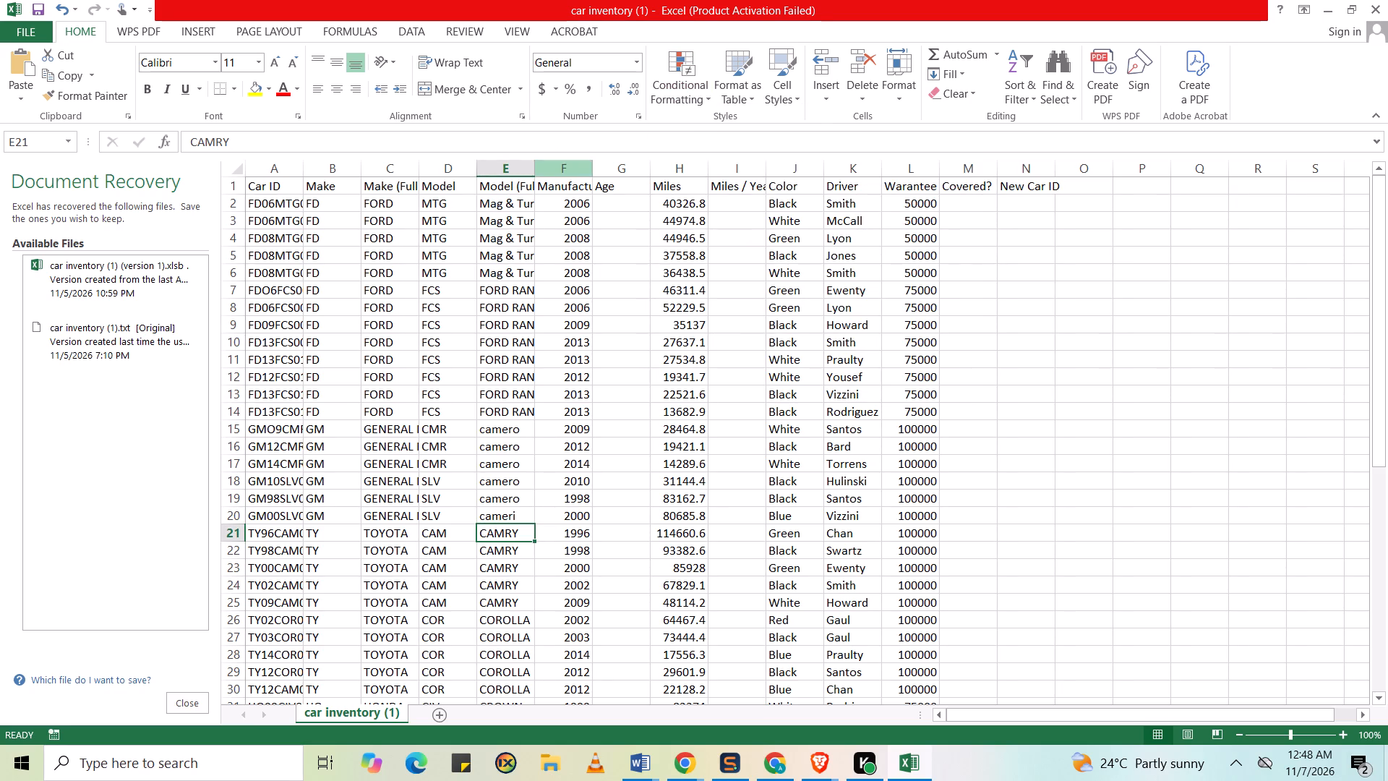
# Apply the Red-Yellow-Green color scale to the whole Miles column H.
pyautogui.click(526, 168)
pyautogui.click(674, 170)
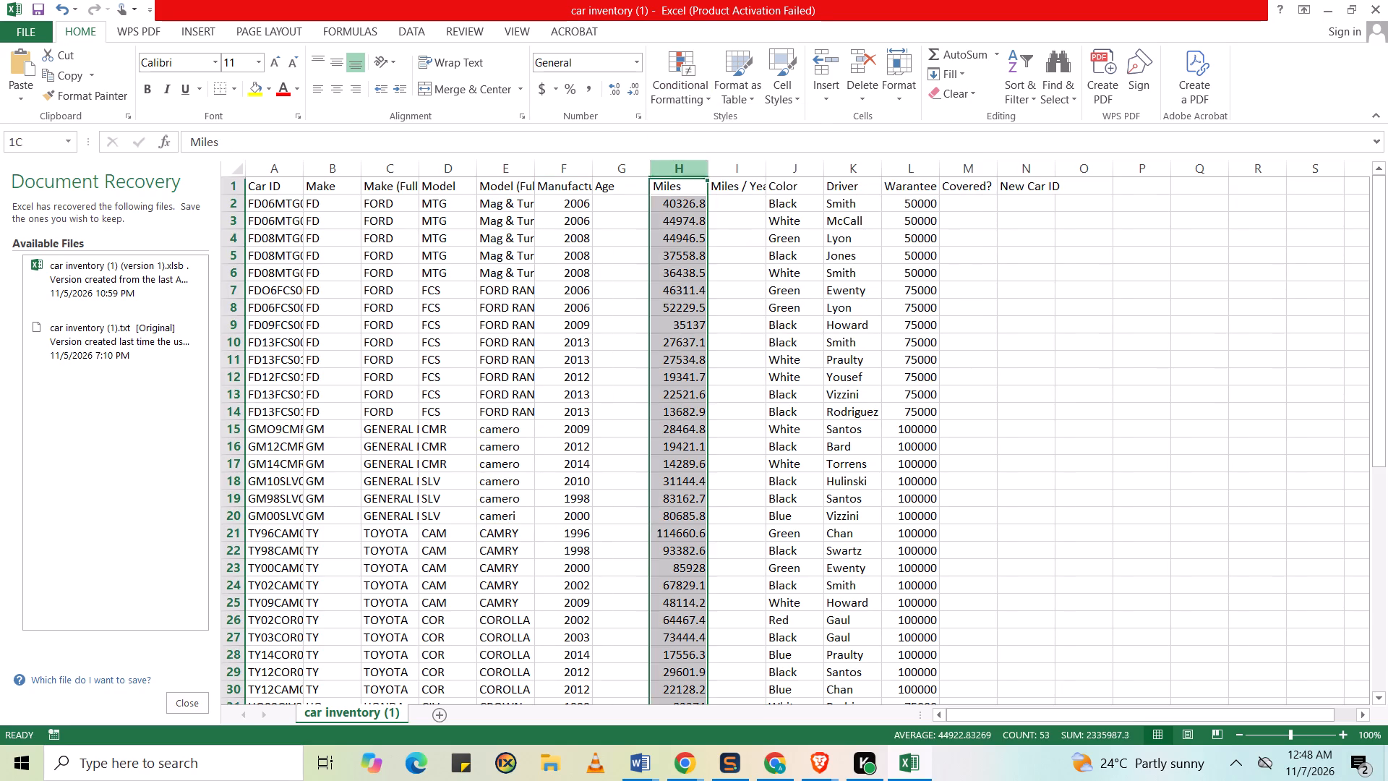
pyautogui.click(666, 86)
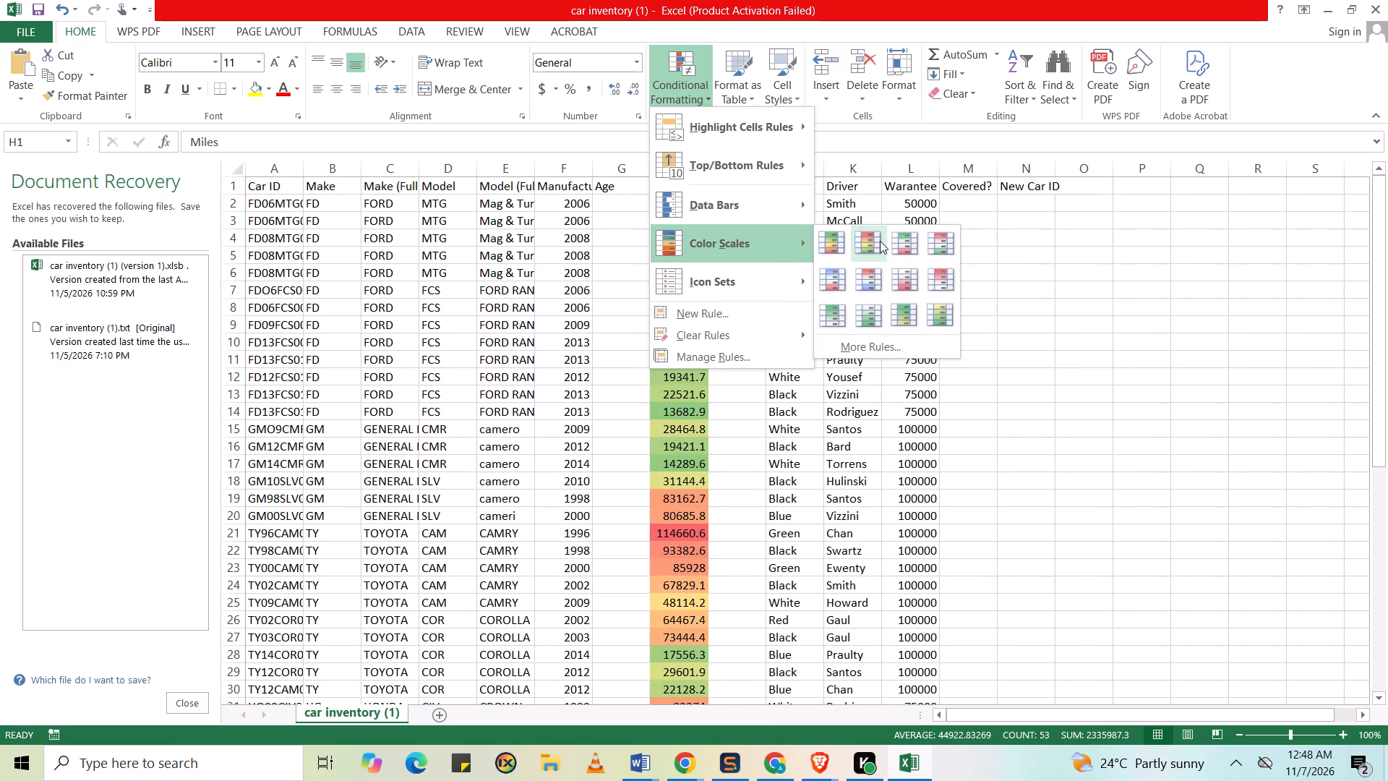
pyautogui.click(880, 241)
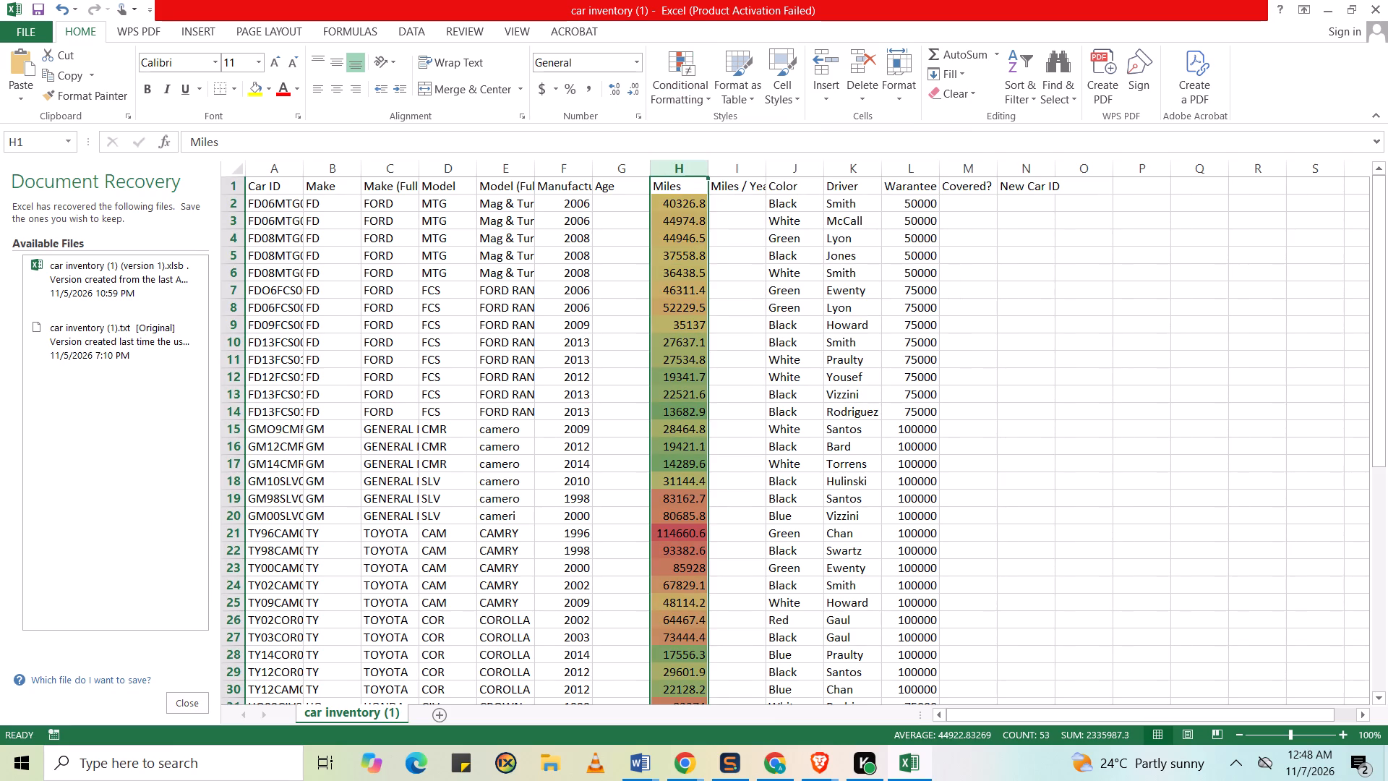
# Apply the Green-White-Red color scale to the whole Warantee Miles column L.
pyautogui.click(913, 166)
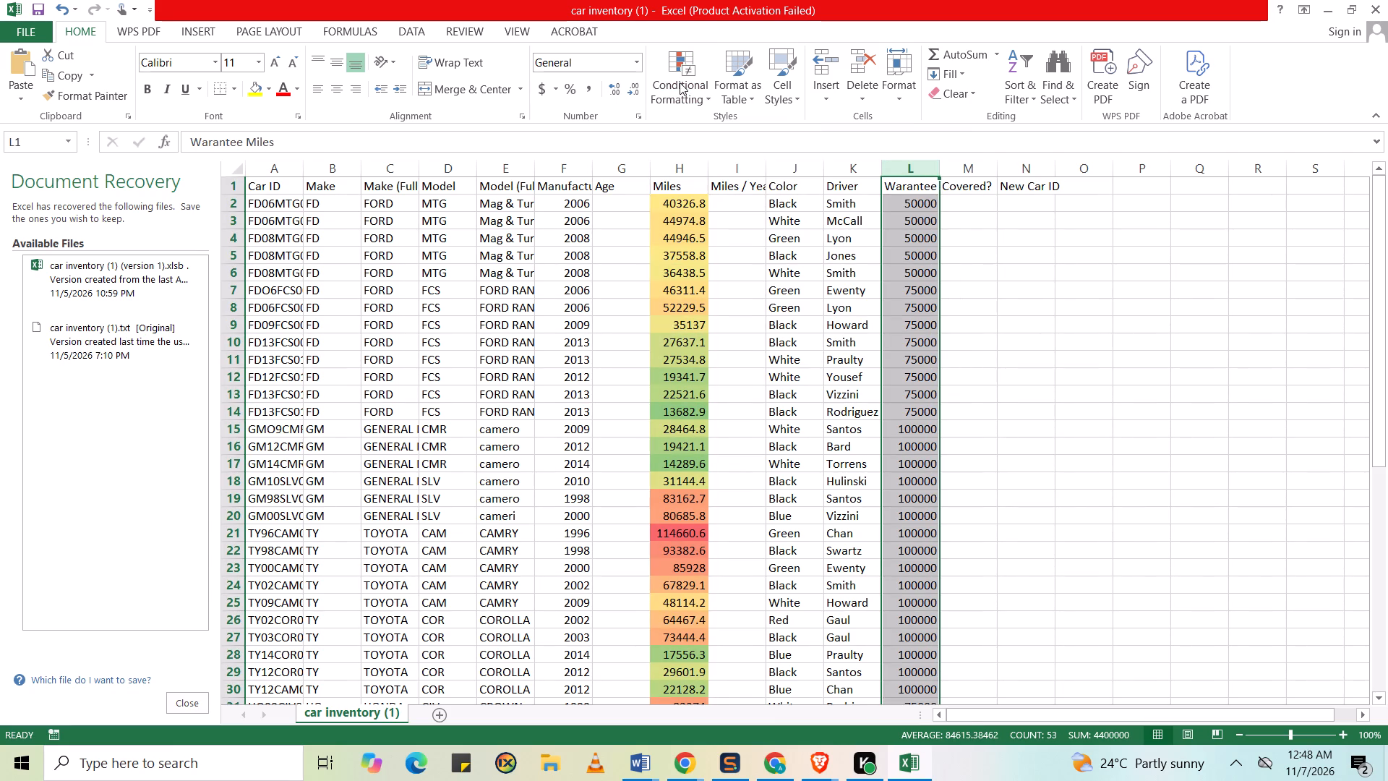
pyautogui.click(680, 82)
pyautogui.click(766, 236)
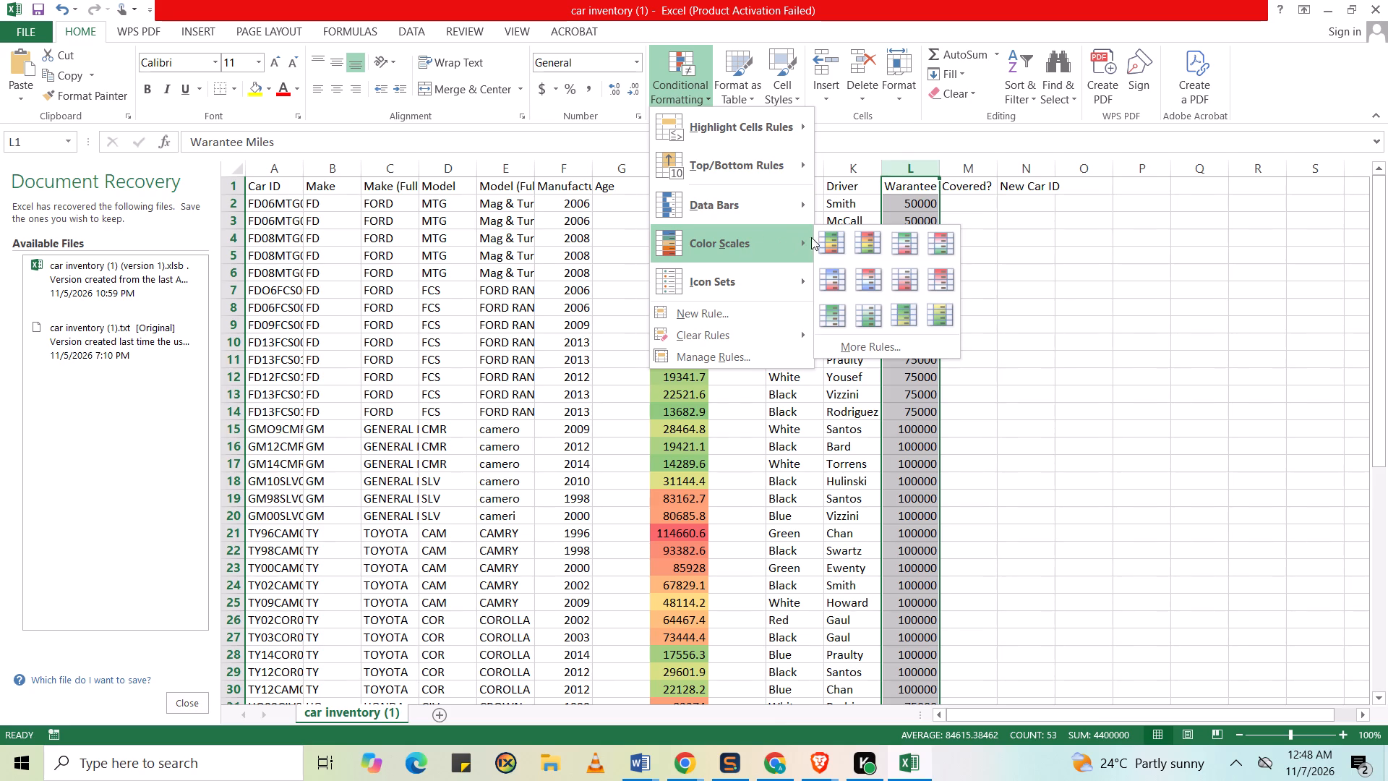
pyautogui.click(899, 250)
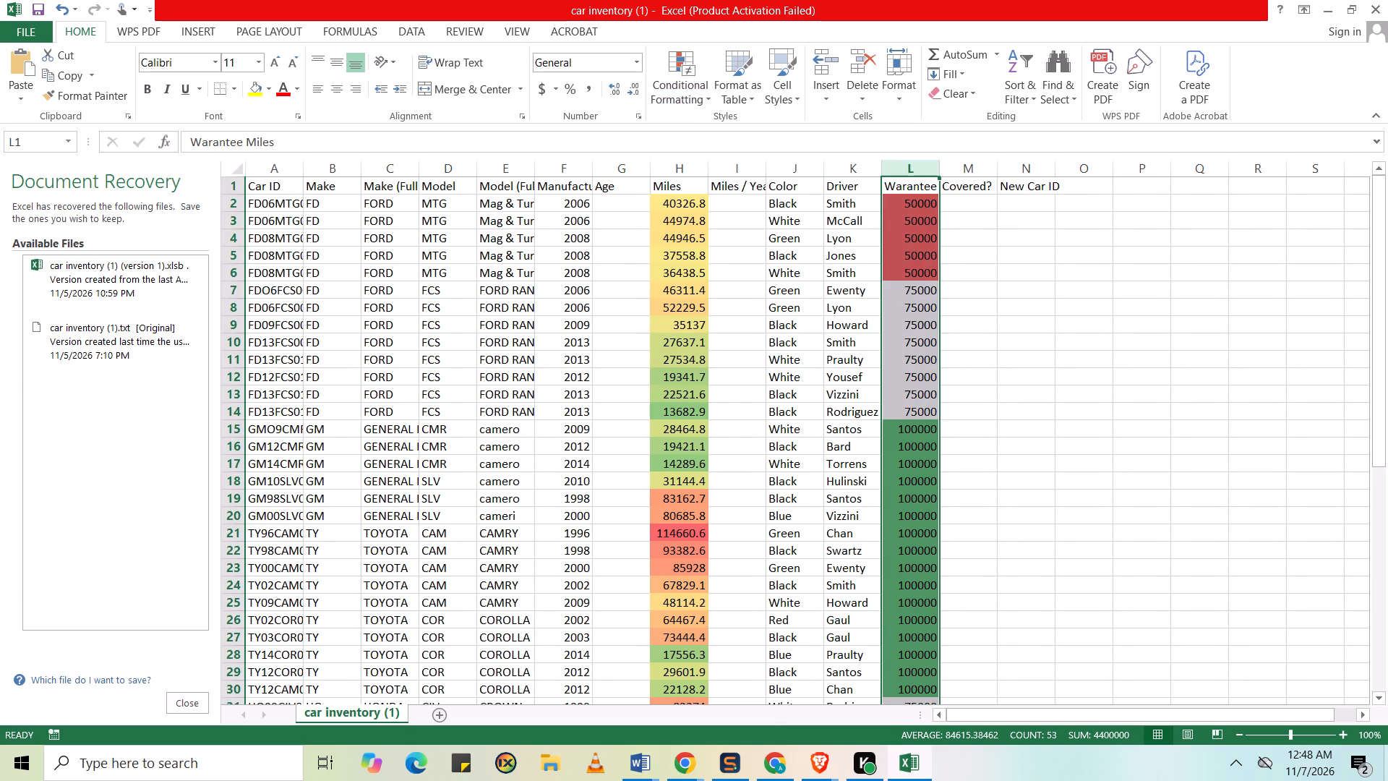
# Insert a blank column between the Warantee Miles and Covered? columns.
pyautogui.click(971, 213)
pyautogui.click(1037, 197)
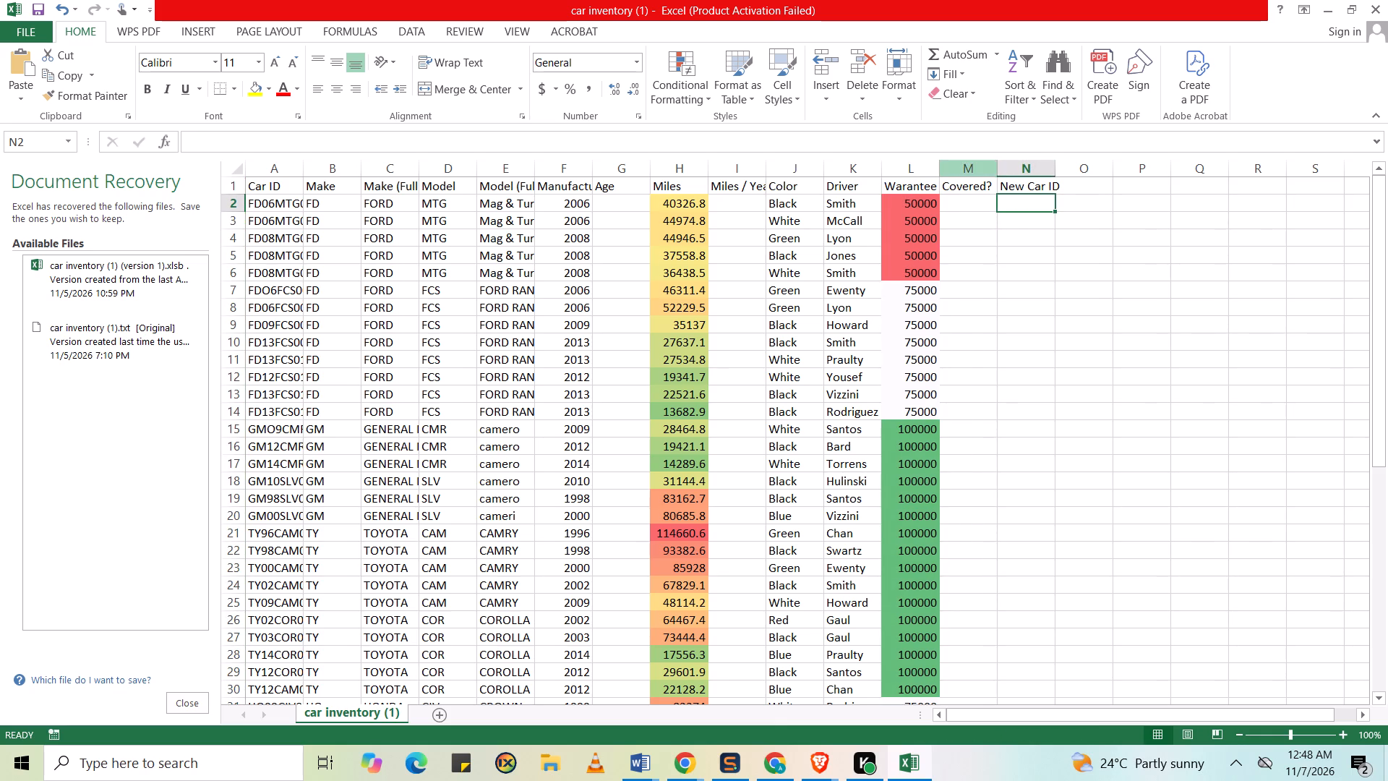
pyautogui.click(967, 170)
pyautogui.click(915, 166)
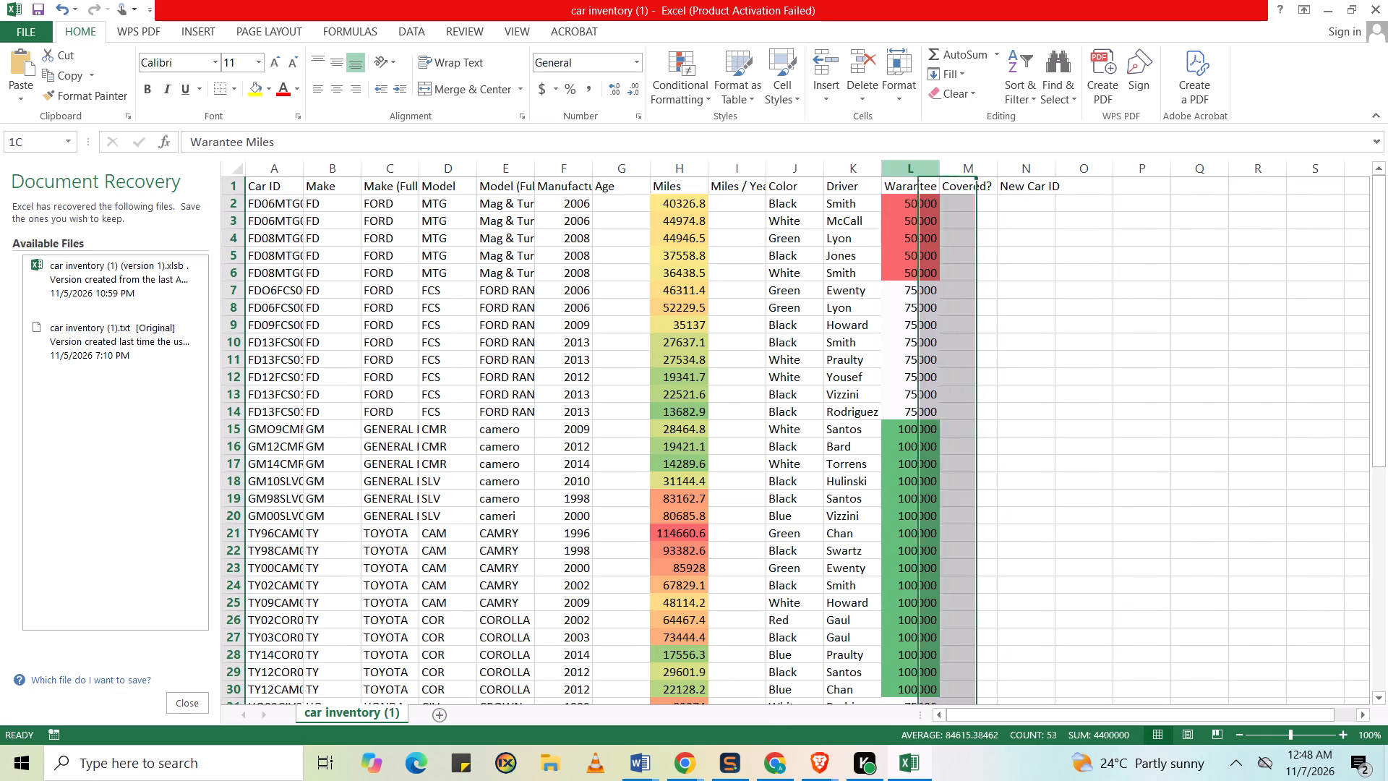
pyautogui.rightClick(915, 166)
pyautogui.click(1088, 160)
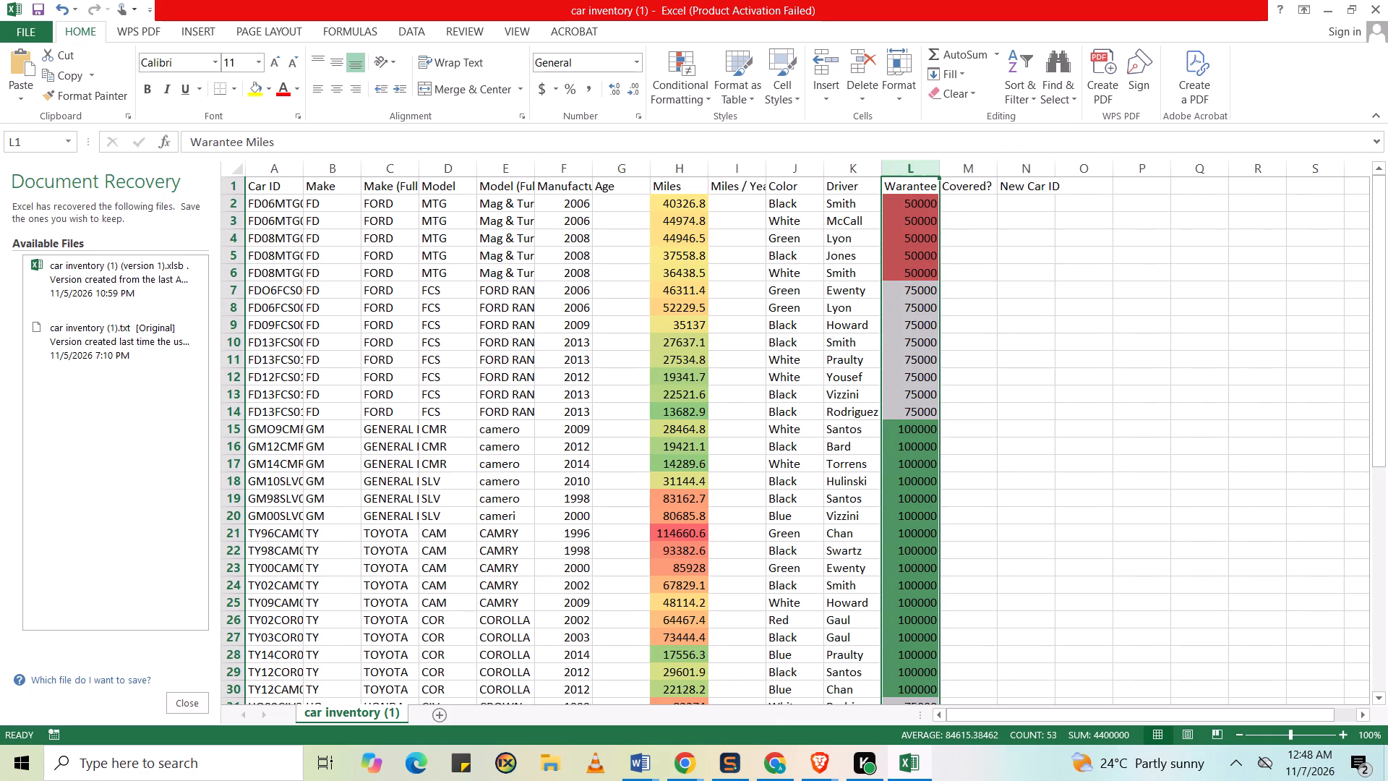
pyautogui.click(975, 154)
pyautogui.click(969, 160)
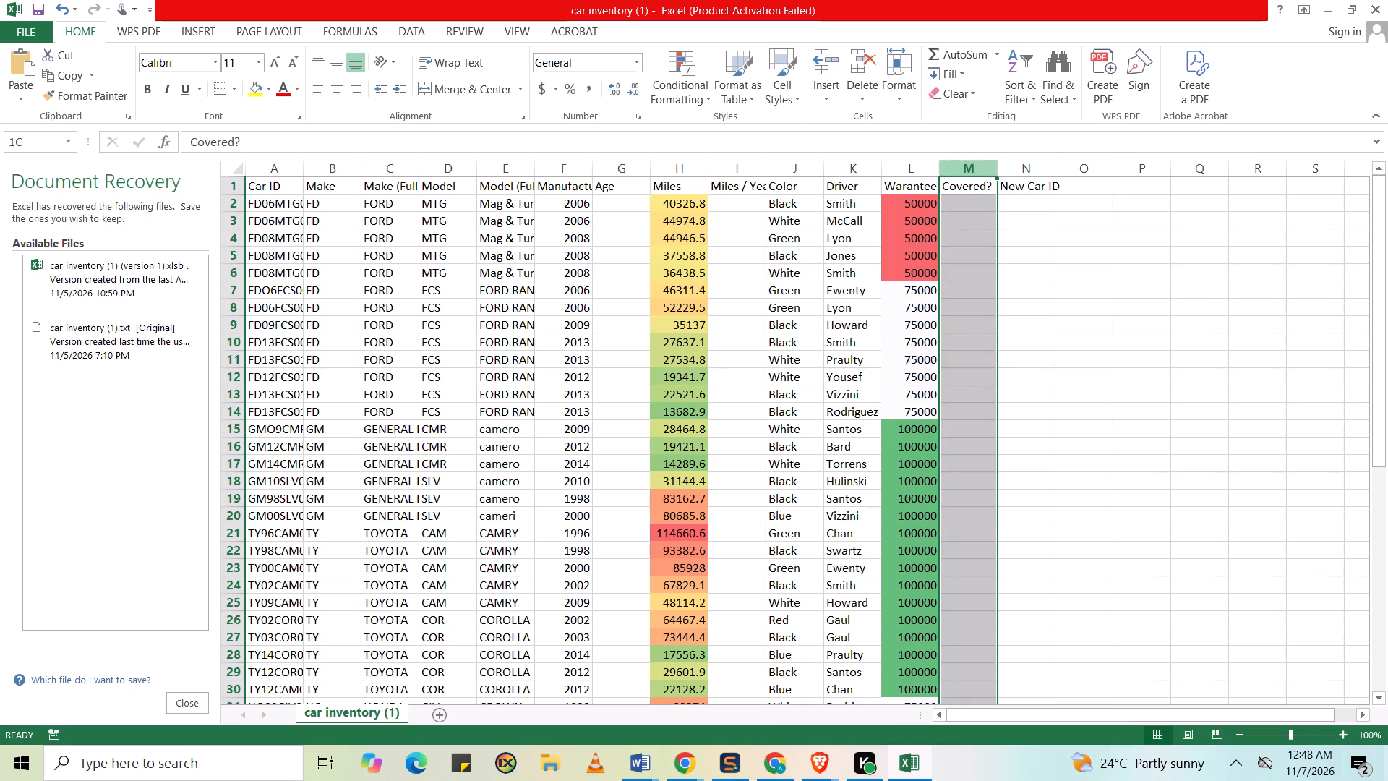
pyautogui.rightClick(969, 160)
pyautogui.click(1024, 287)
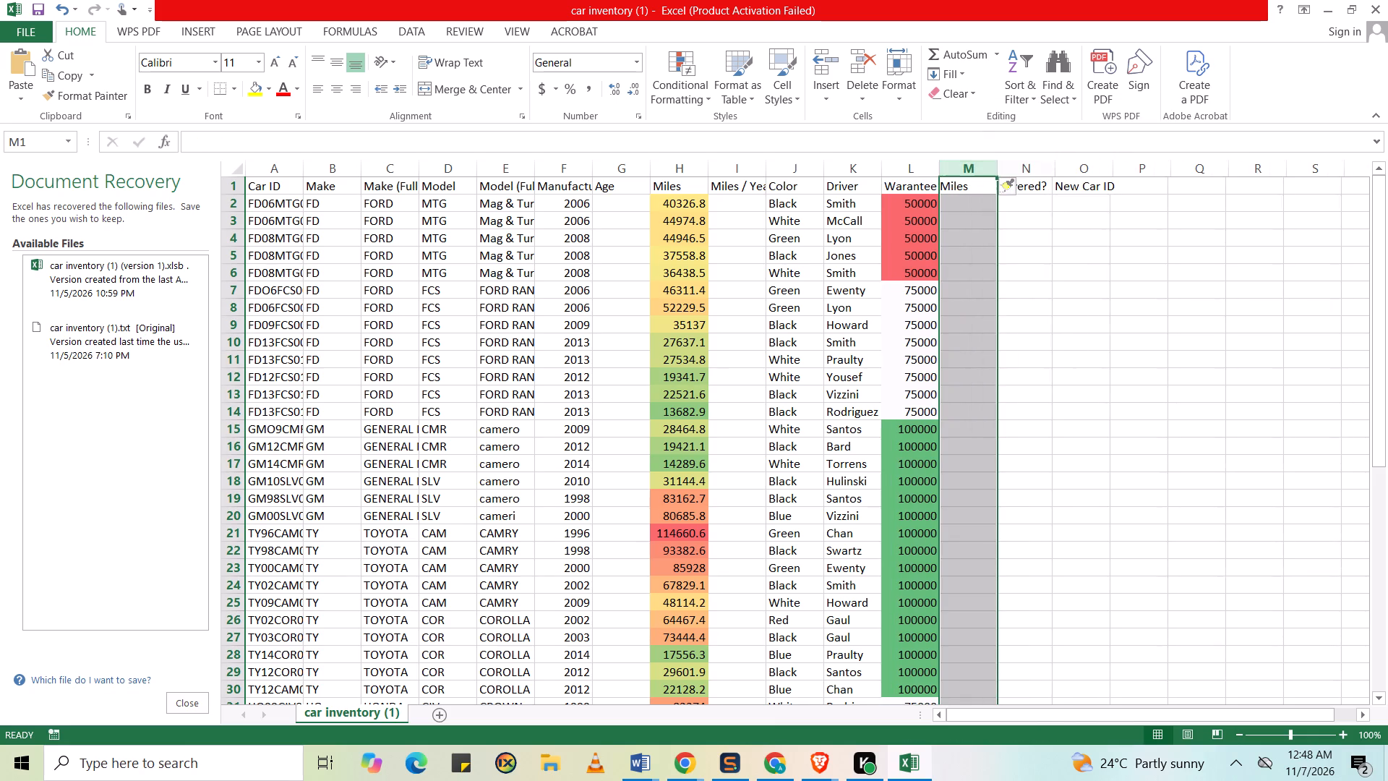
# Enter the formula =L2-H2 in cell M2 to subtract the miles from the warranty miles.
pyautogui.click(962, 207)
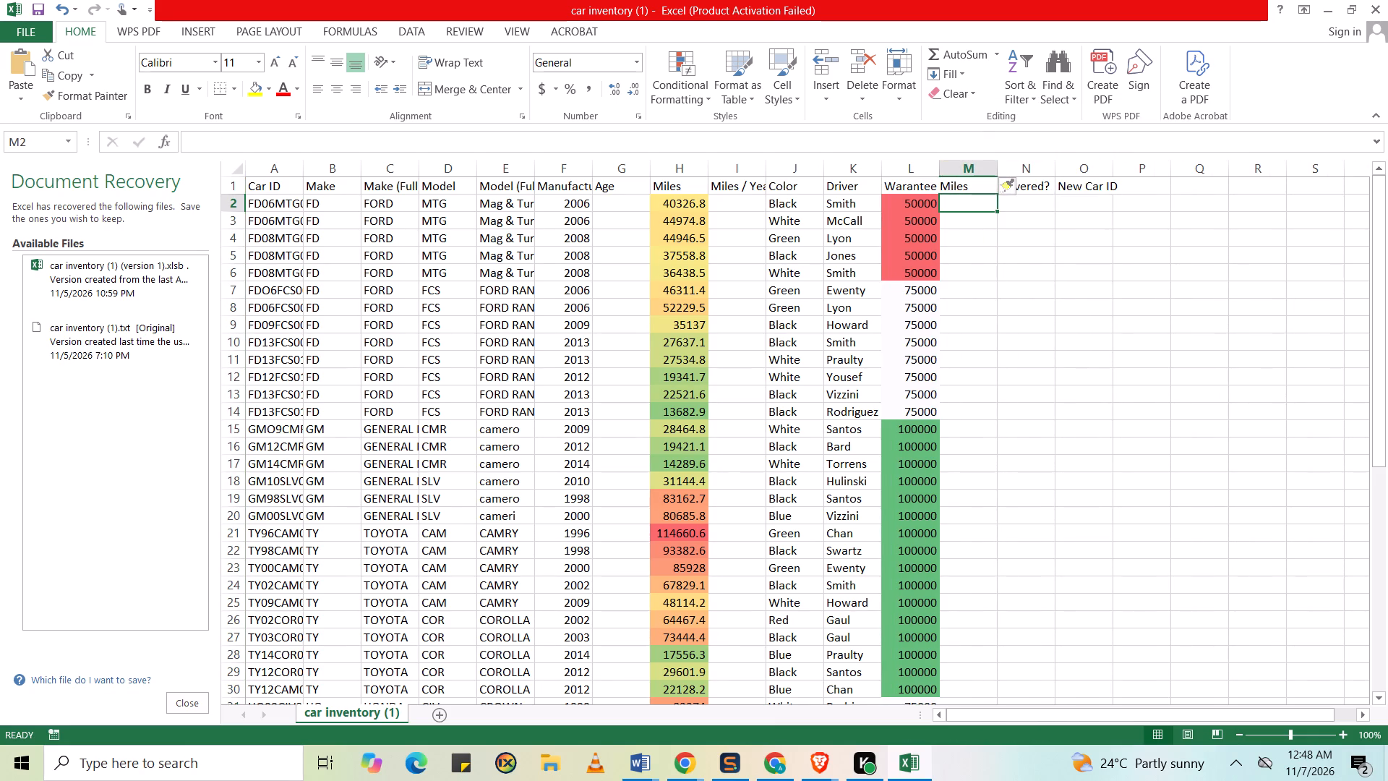
pyautogui.press('=')
pyautogui.click(920, 202)
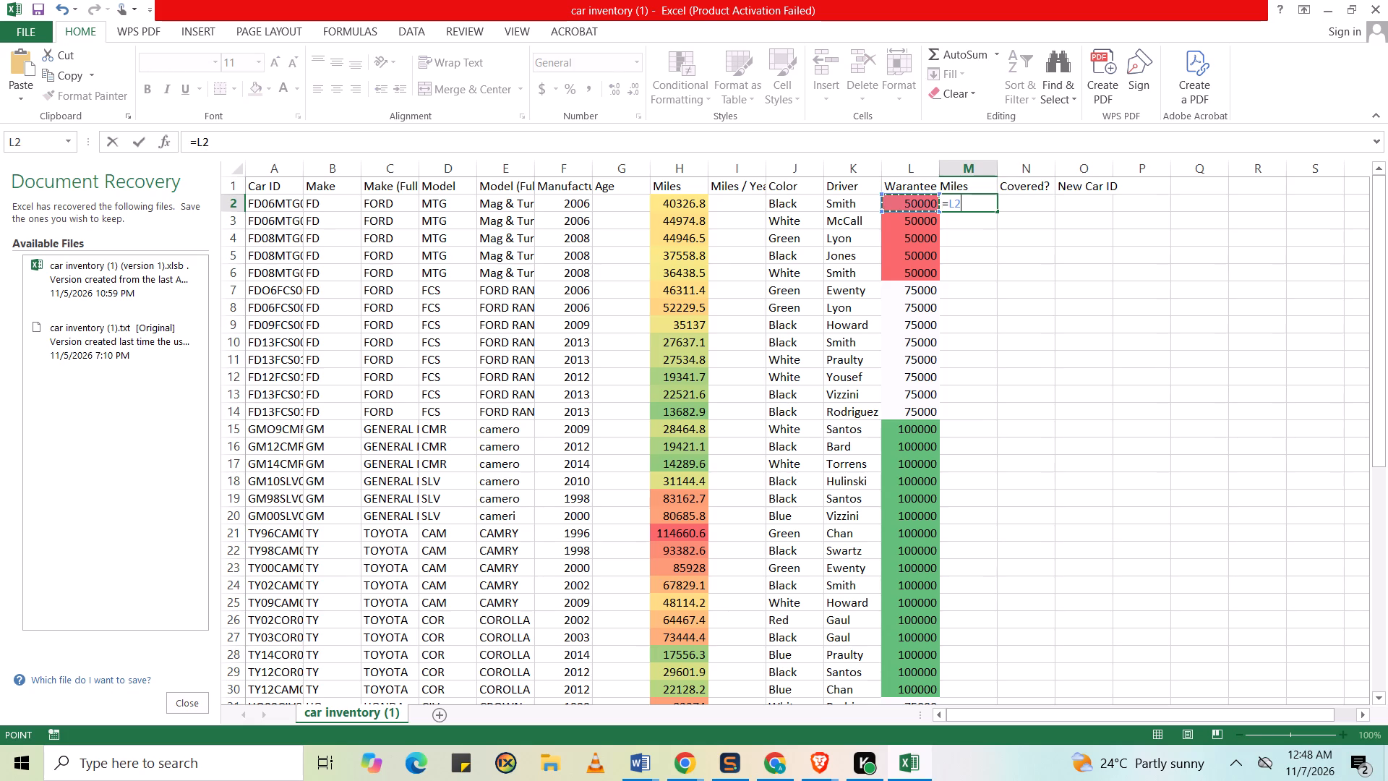
pyautogui.press('-')
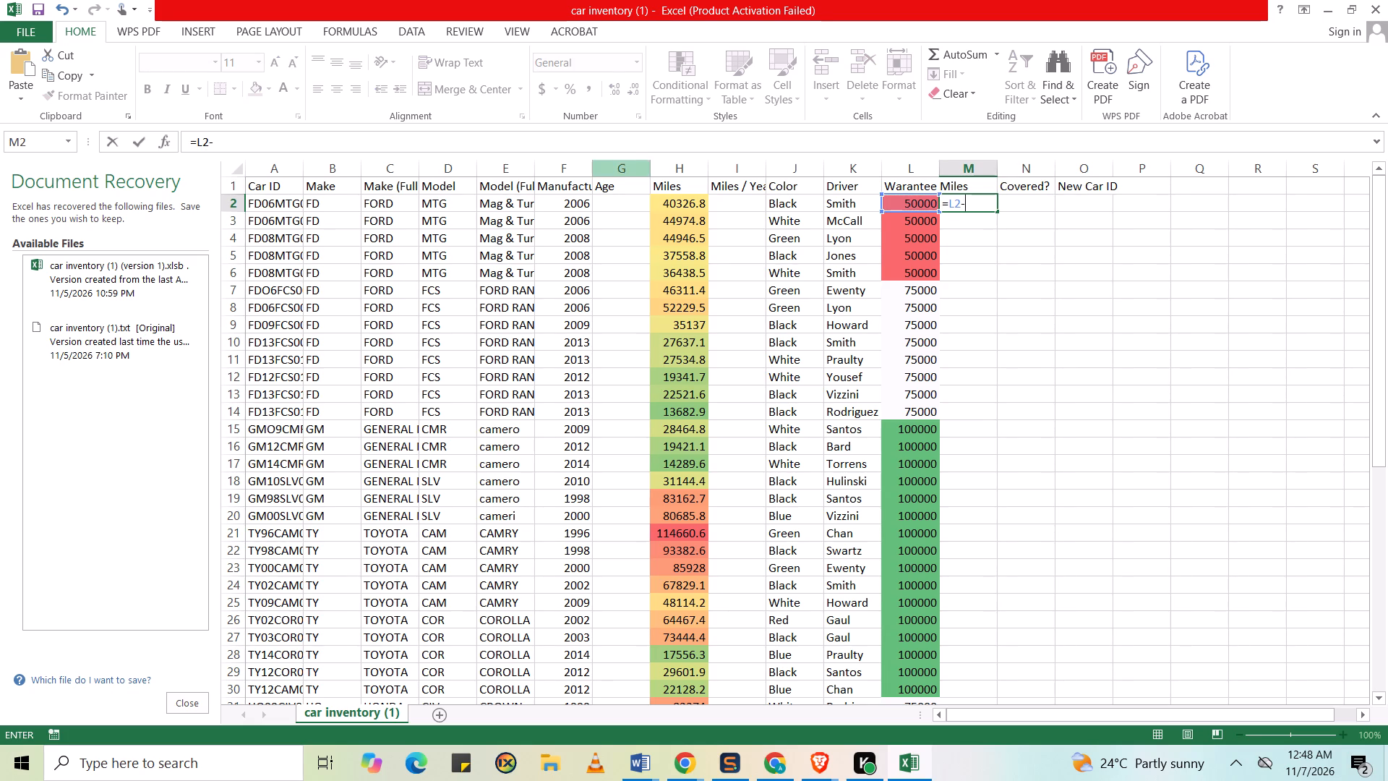
pyautogui.click(680, 205)
pyautogui.press('Return')
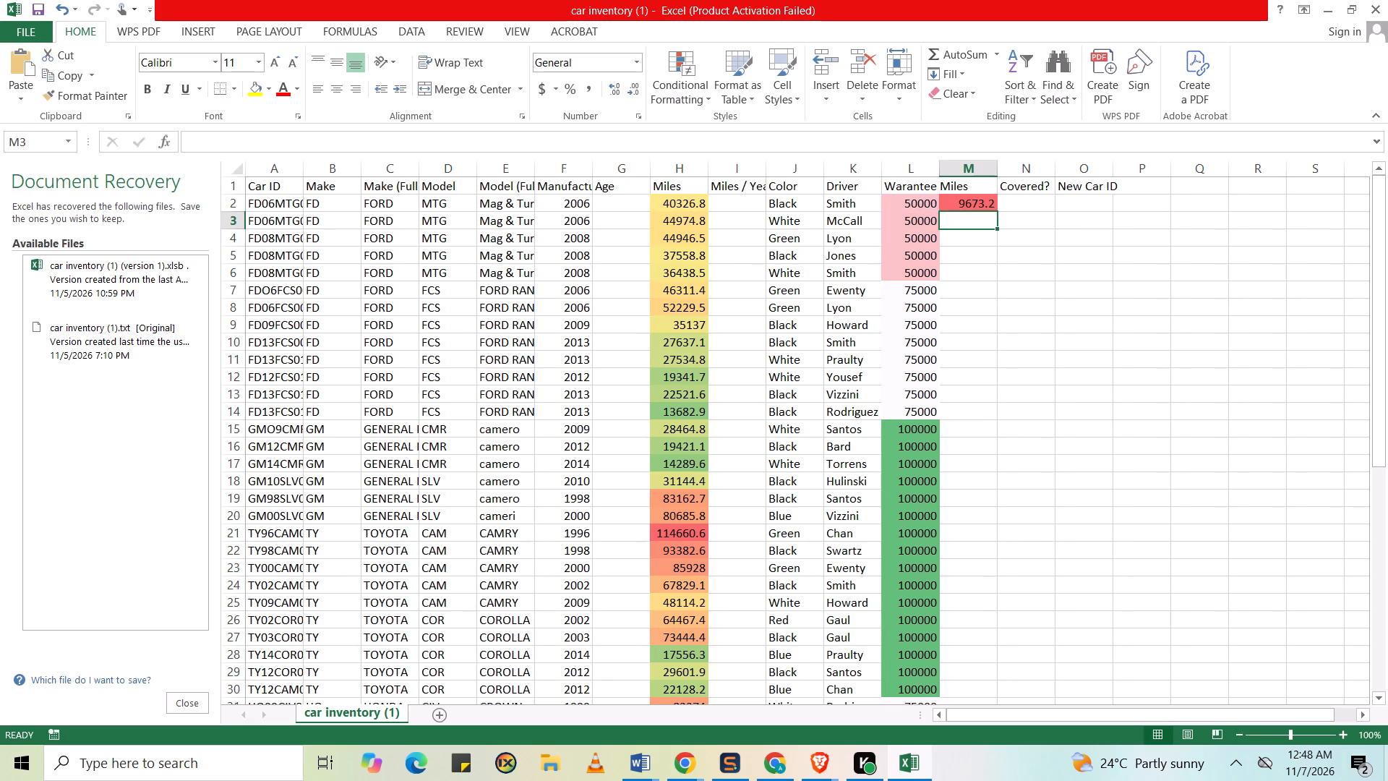
# Fill the =L2-H2 formula from cell M2 down through M53 to cover every car.
pyautogui.click(969, 200)
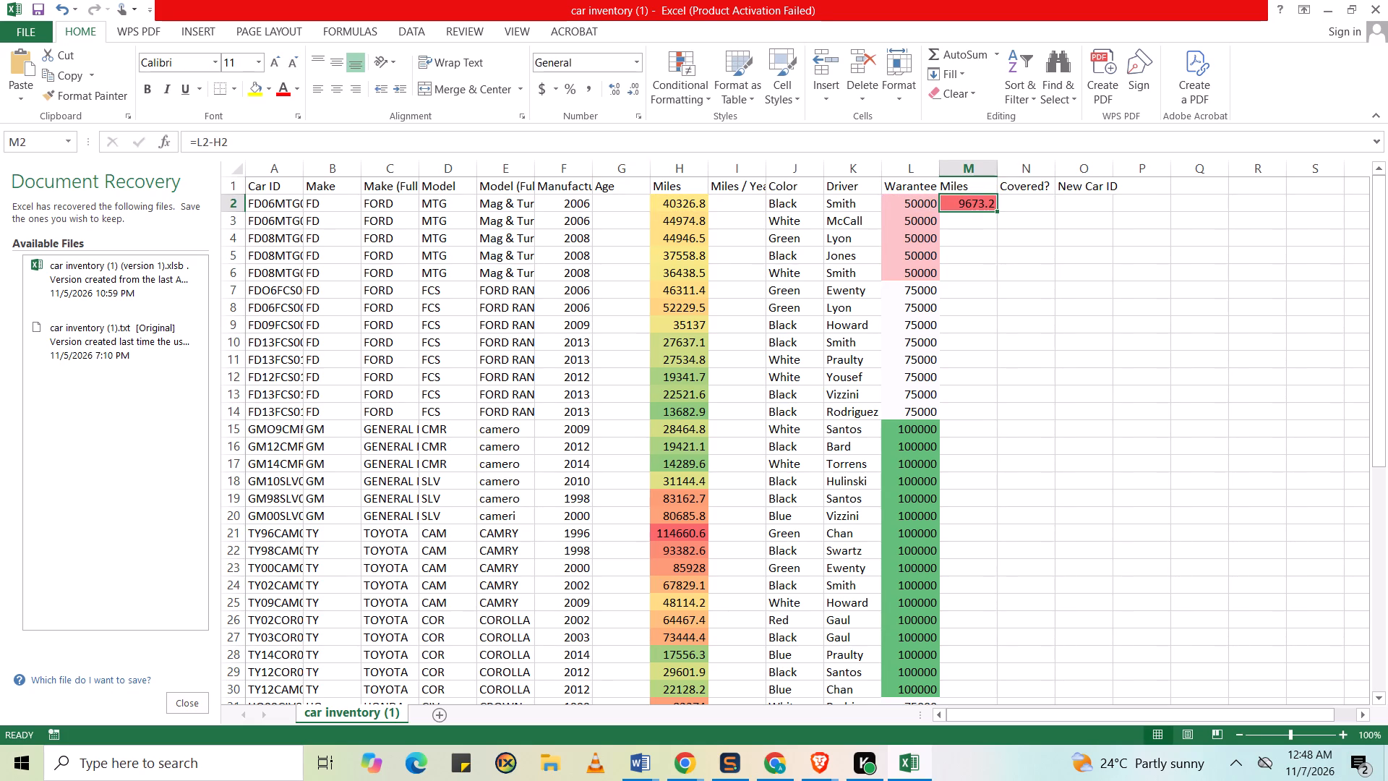
pyautogui.moveTo(996, 210); pyautogui.dragTo(1003, 265)
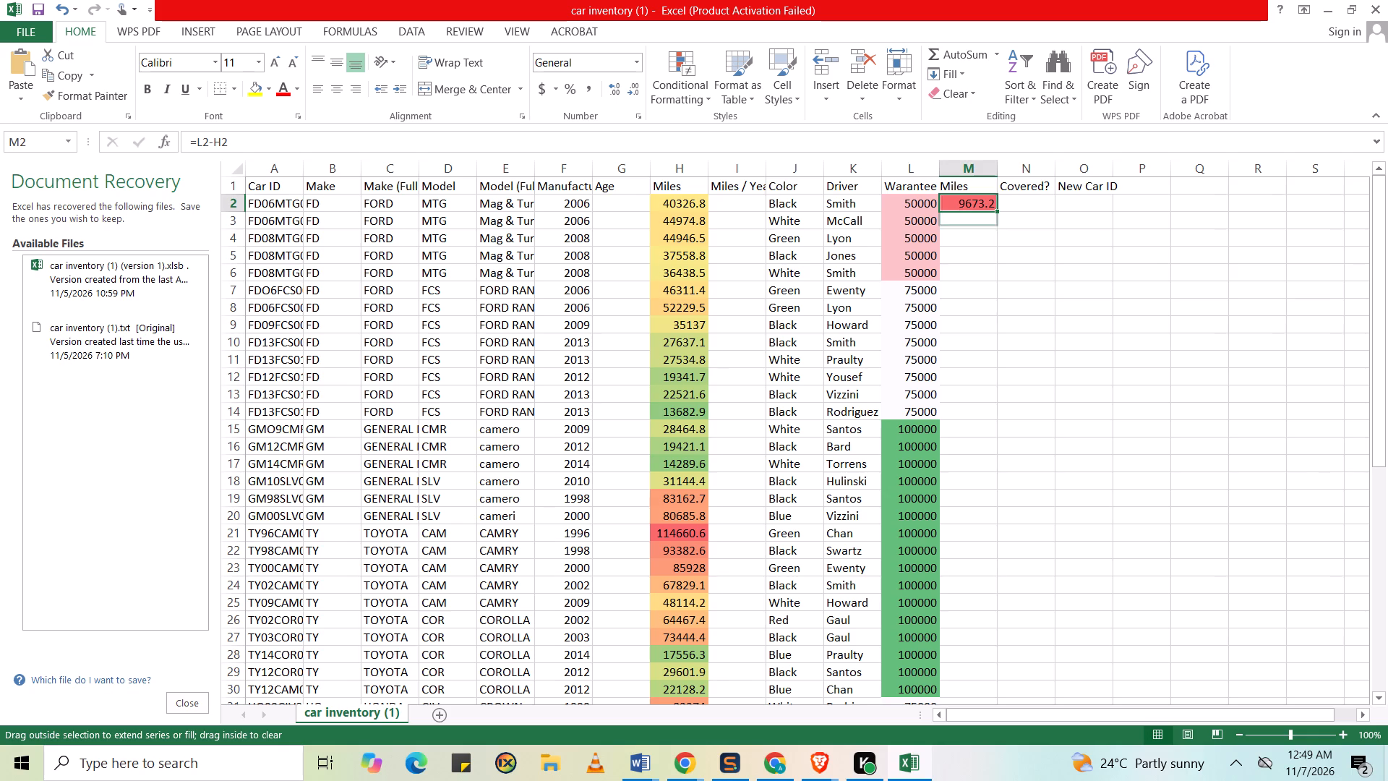
pyautogui.moveTo(1003, 265); pyautogui.dragTo(1039, 720)
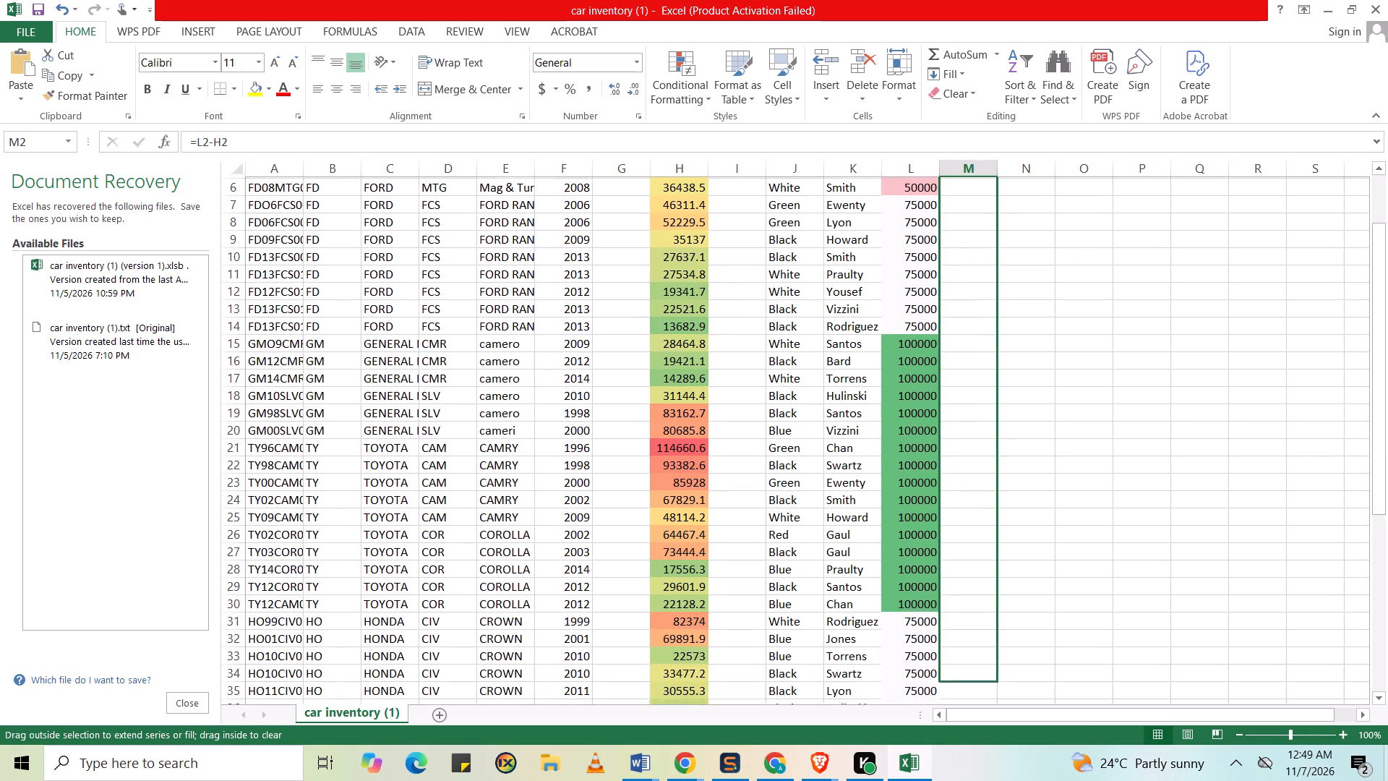
pyautogui.moveTo(1039, 720); pyautogui.dragTo(1039, 715)
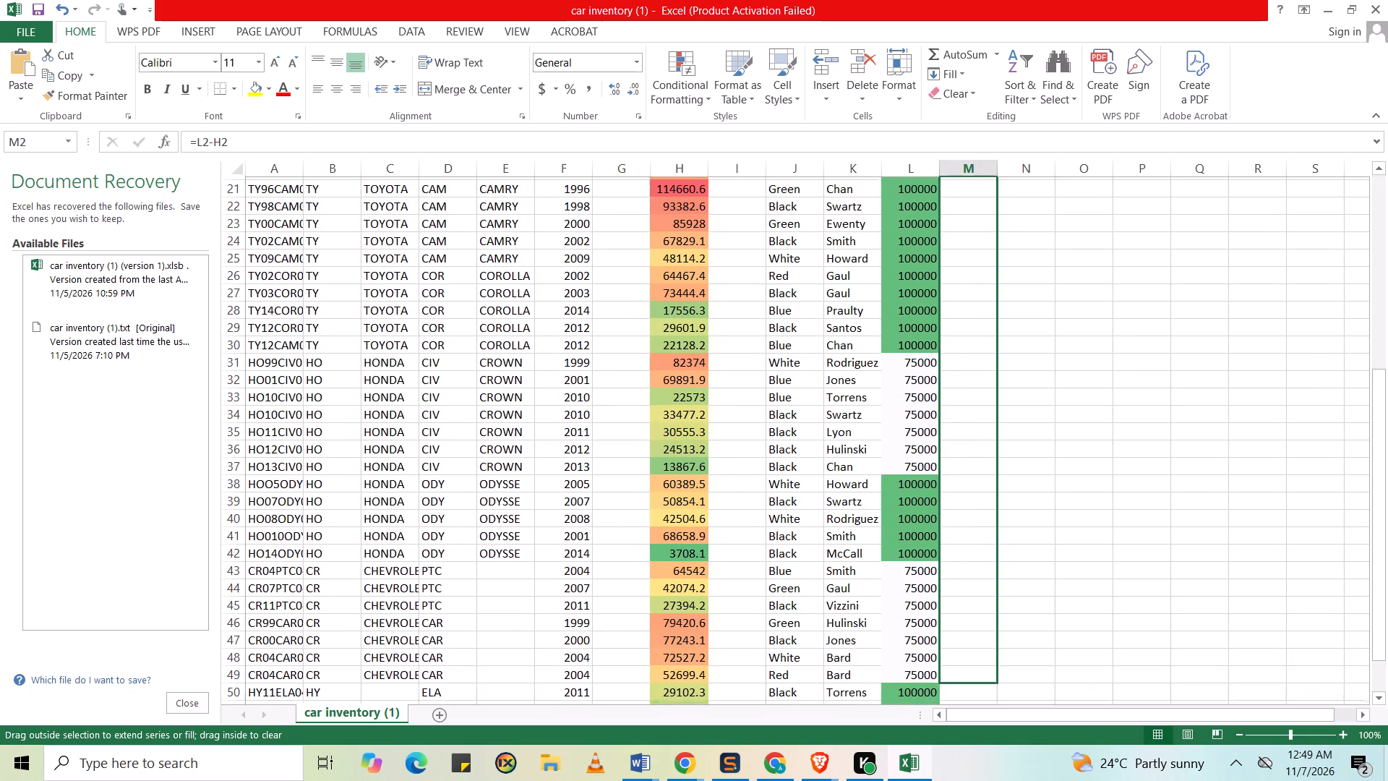
pyautogui.moveTo(1039, 715); pyautogui.dragTo(1021, 655)
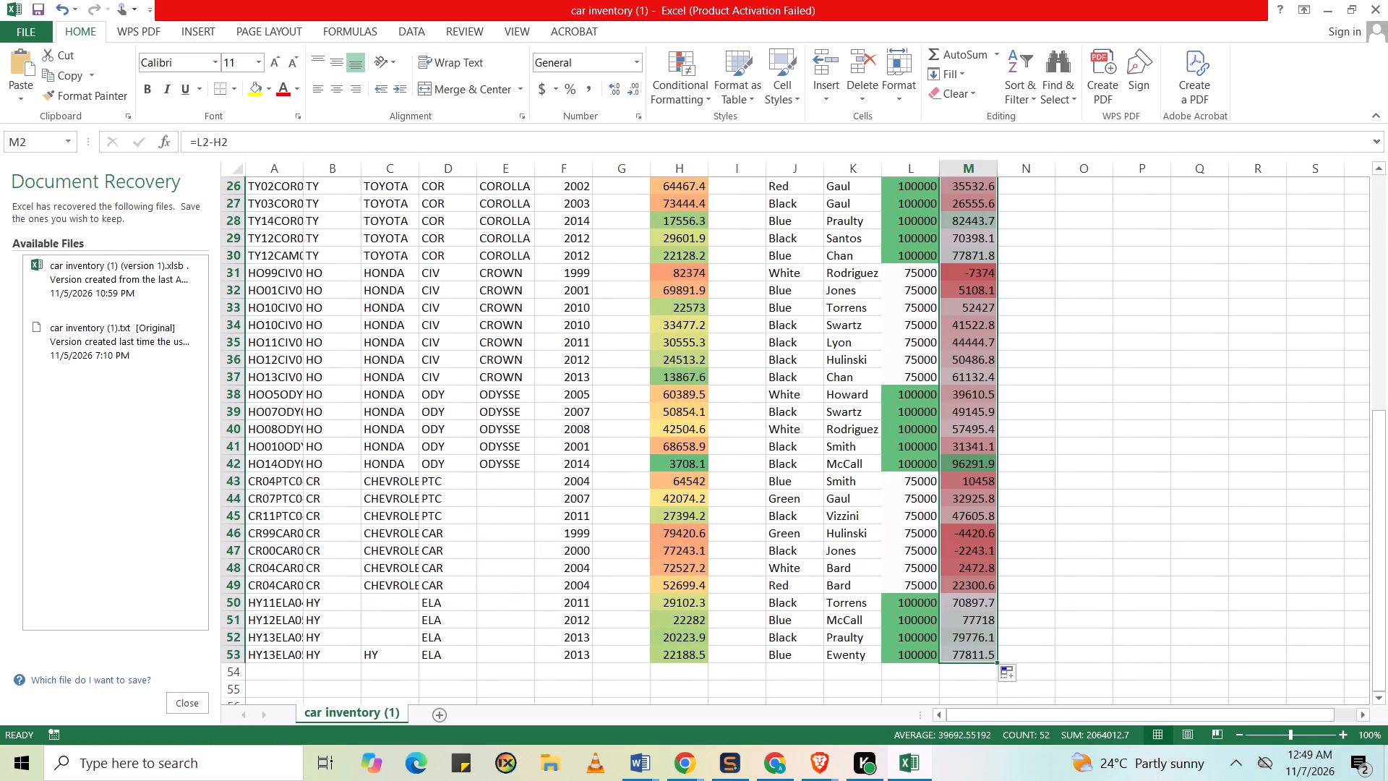
# Enter the formula =MID(A7,F7:F7,3) in cell N36 of the Covered? column.
pyautogui.click(1024, 359)
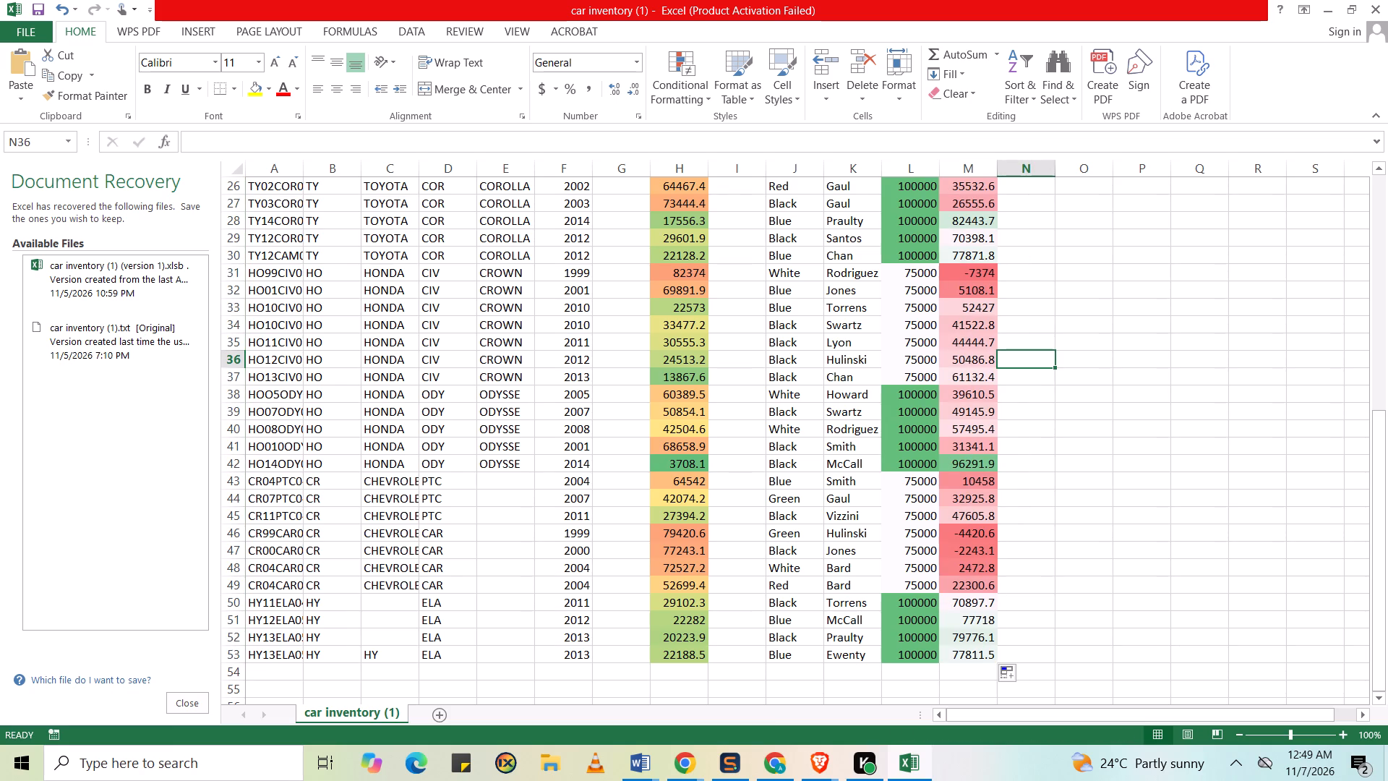
pyautogui.moveTo(1381, 553); pyautogui.dragTo(1345, 418)
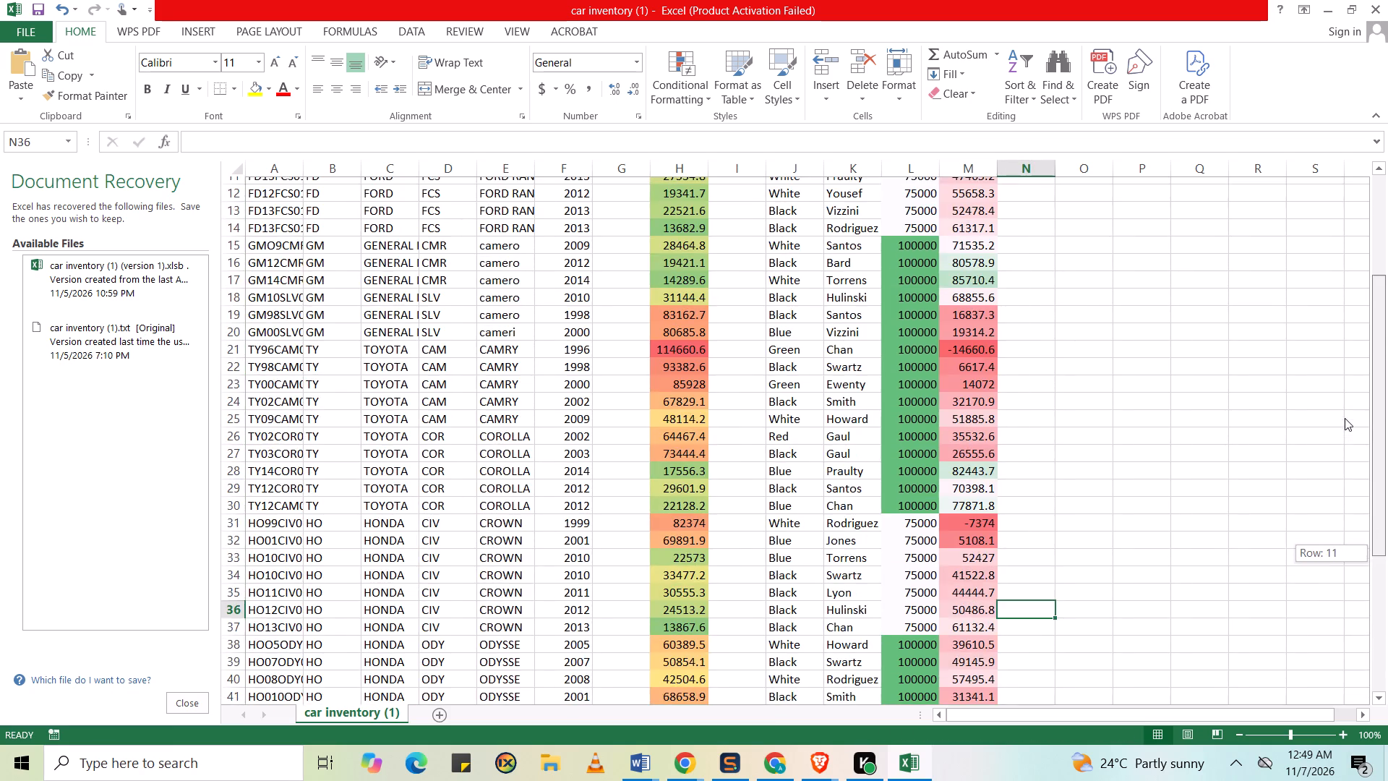
pyautogui.moveTo(1345, 418); pyautogui.dragTo(1310, 279)
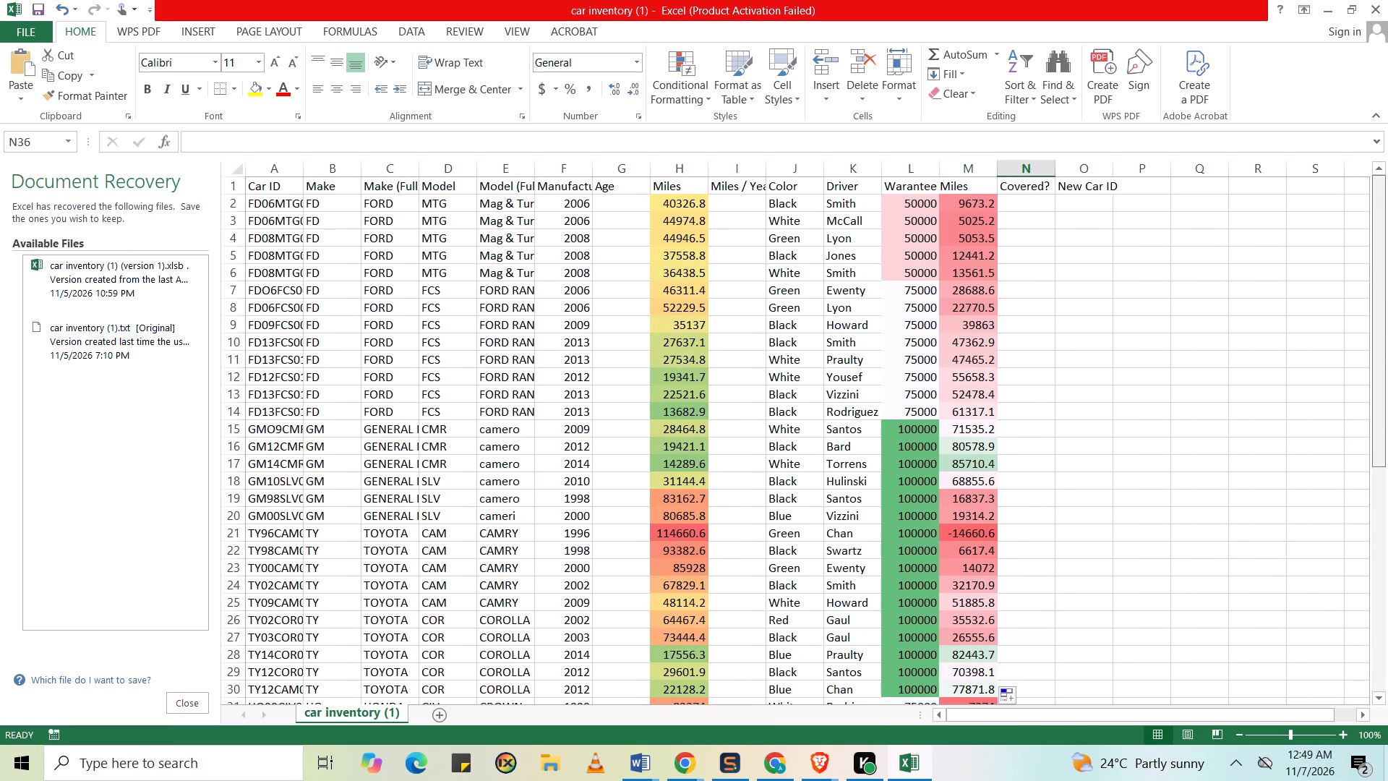
pyautogui.click(368, 149)
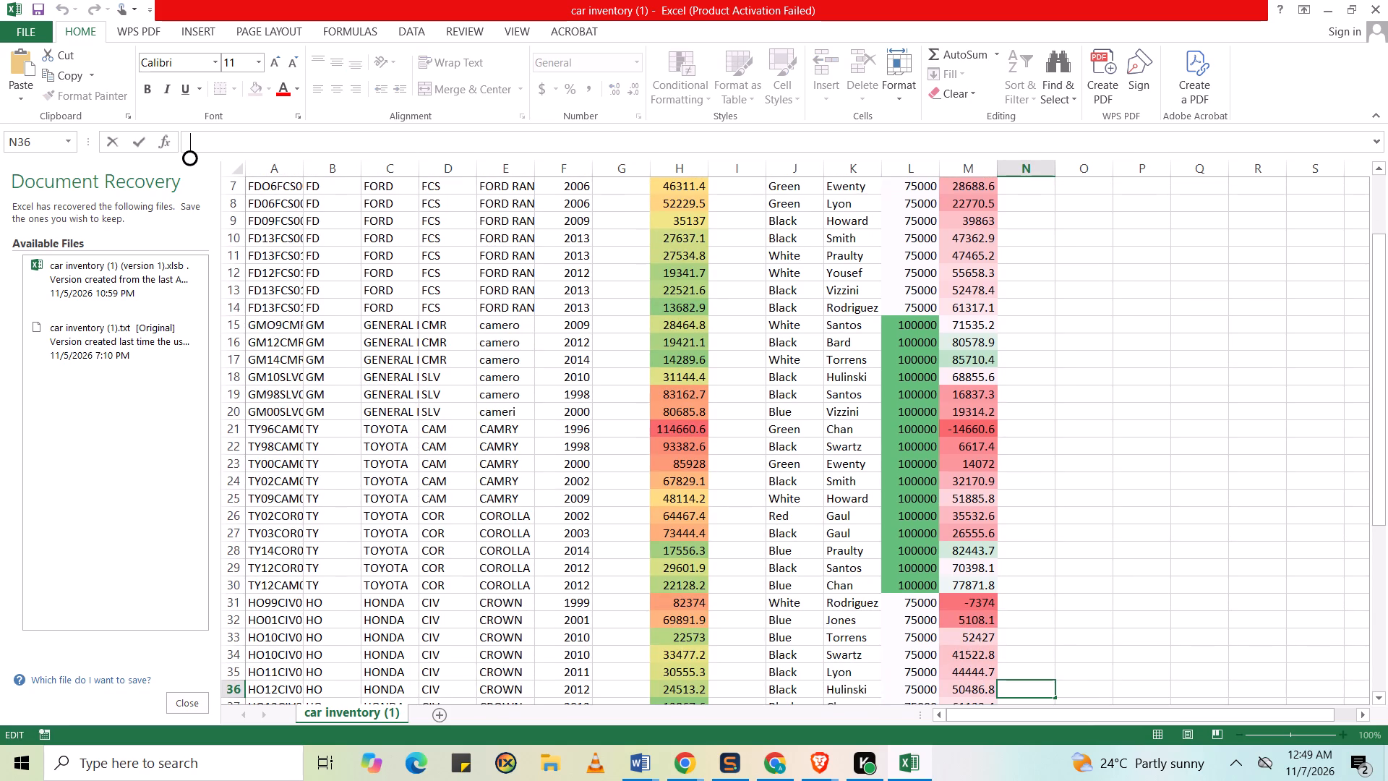
pyautogui.press('=')
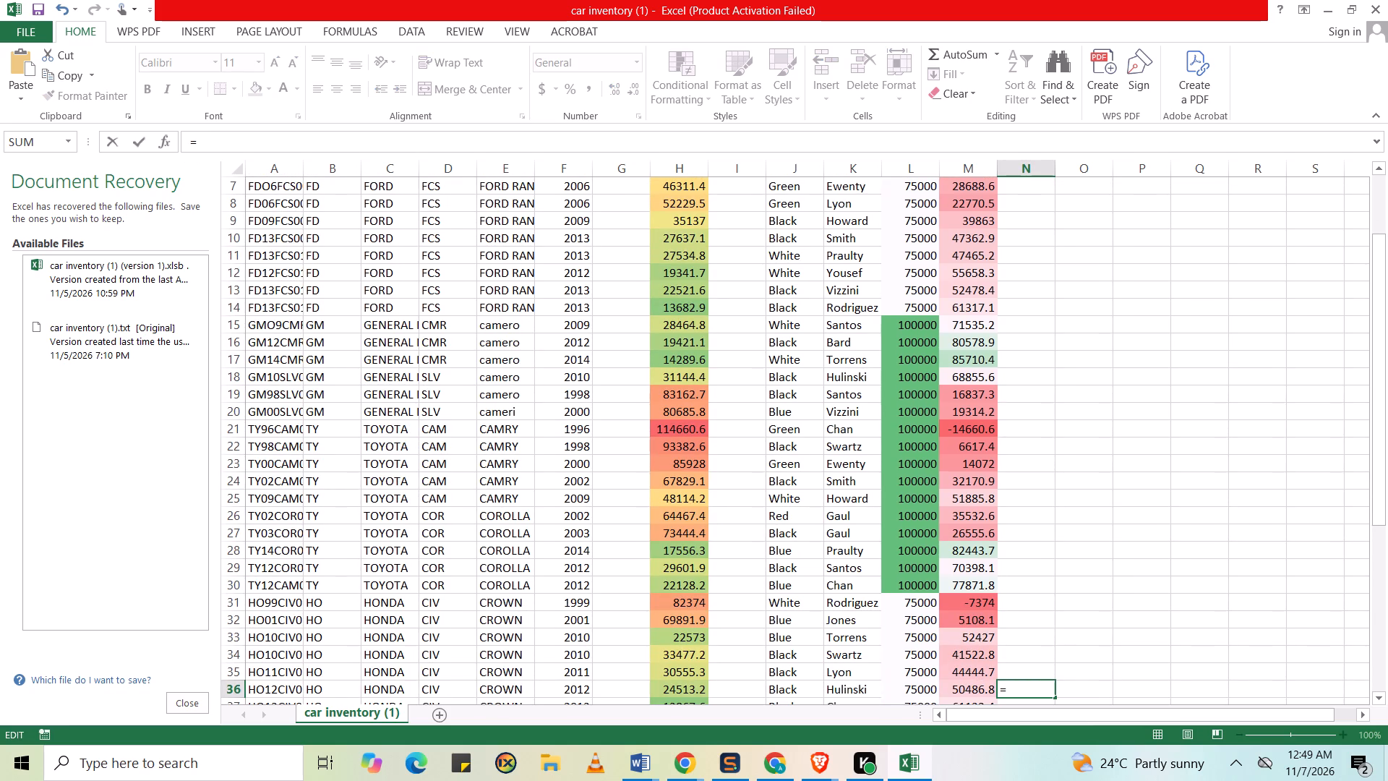
pyautogui.write('mi')
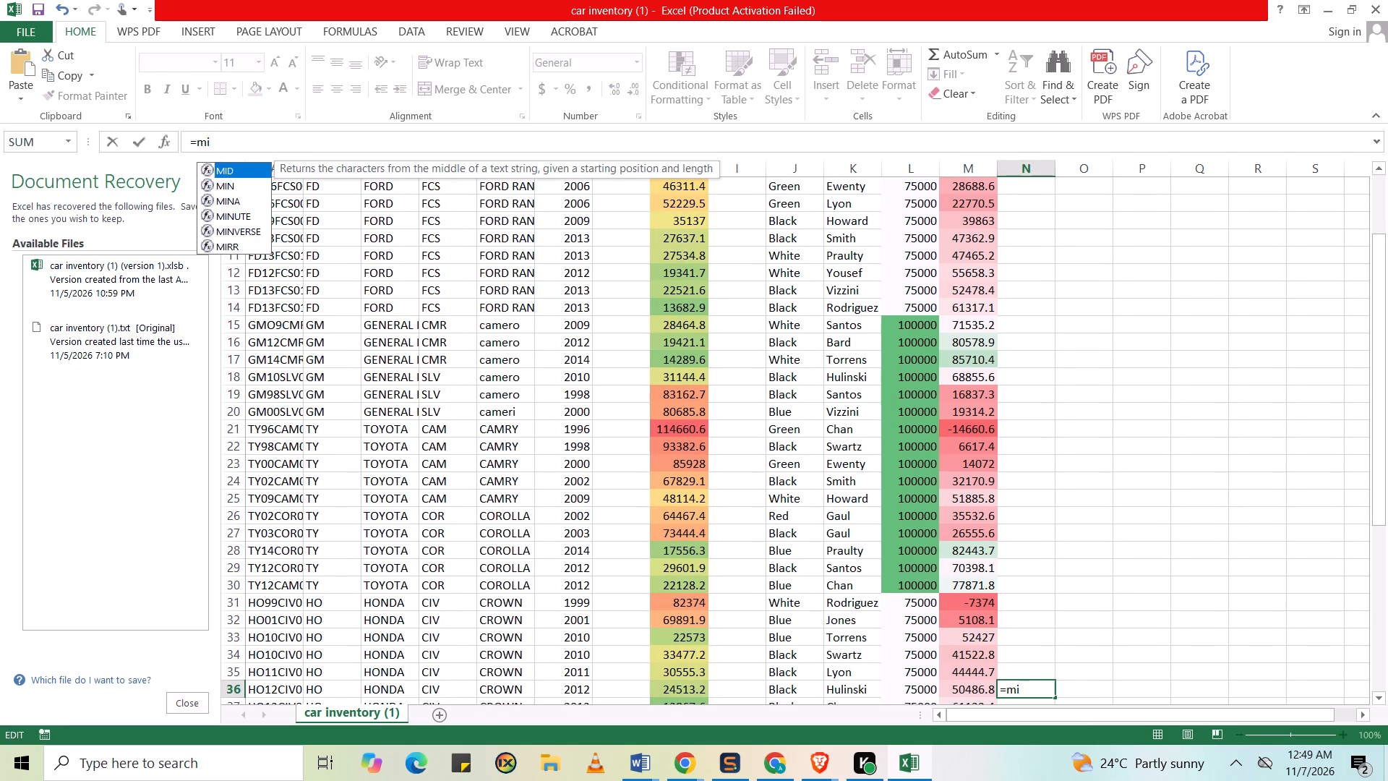
pyautogui.click(232, 172)
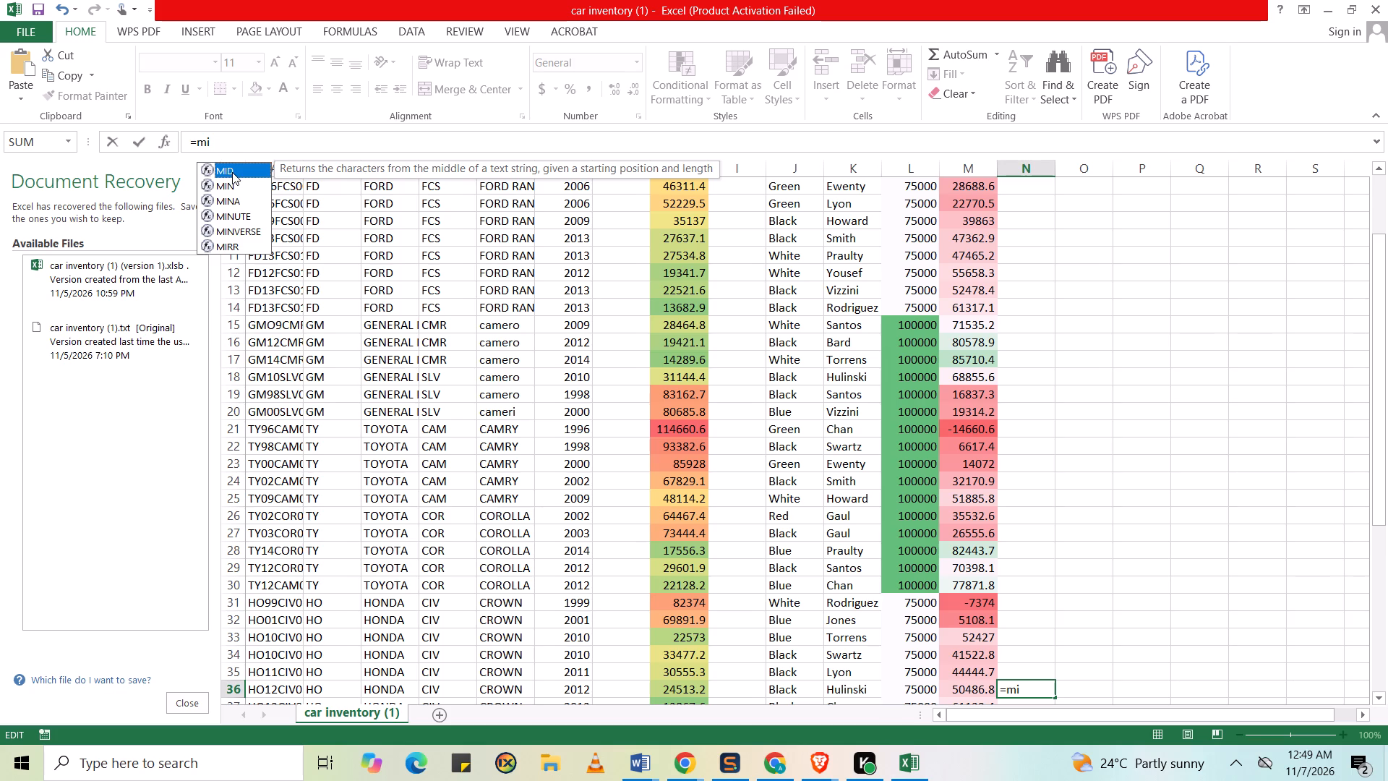
pyautogui.click(232, 172)
pyautogui.tripleClick(232, 172)
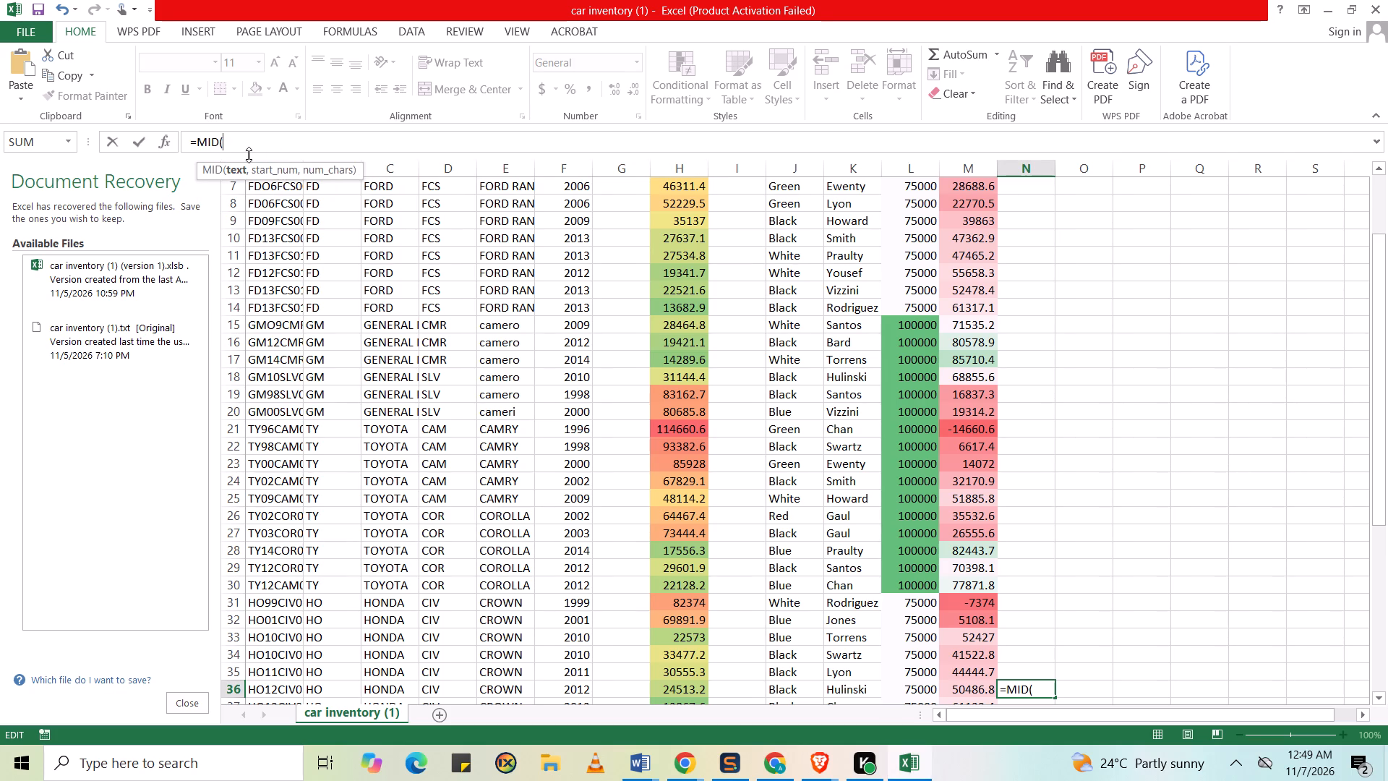
pyautogui.click(234, 168)
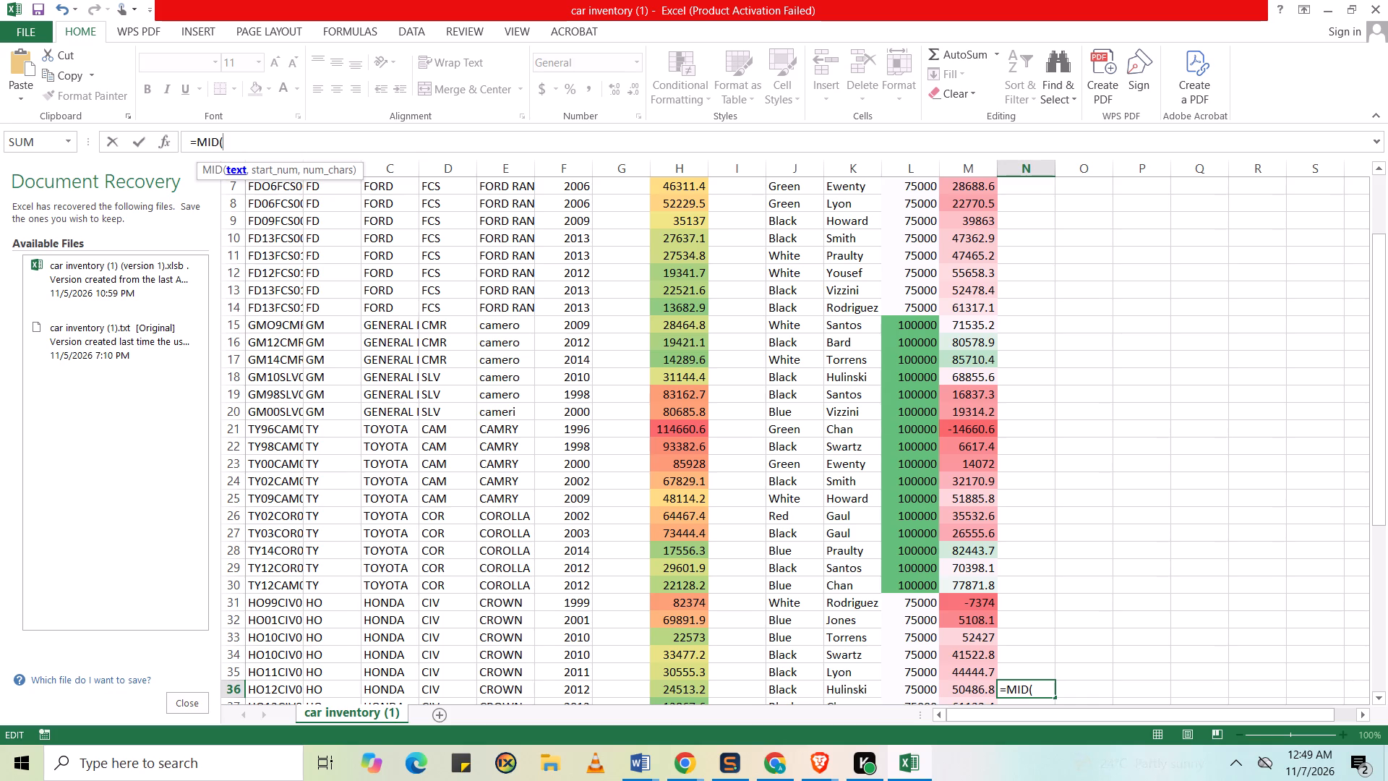
pyautogui.click(234, 168)
pyautogui.click(296, 193)
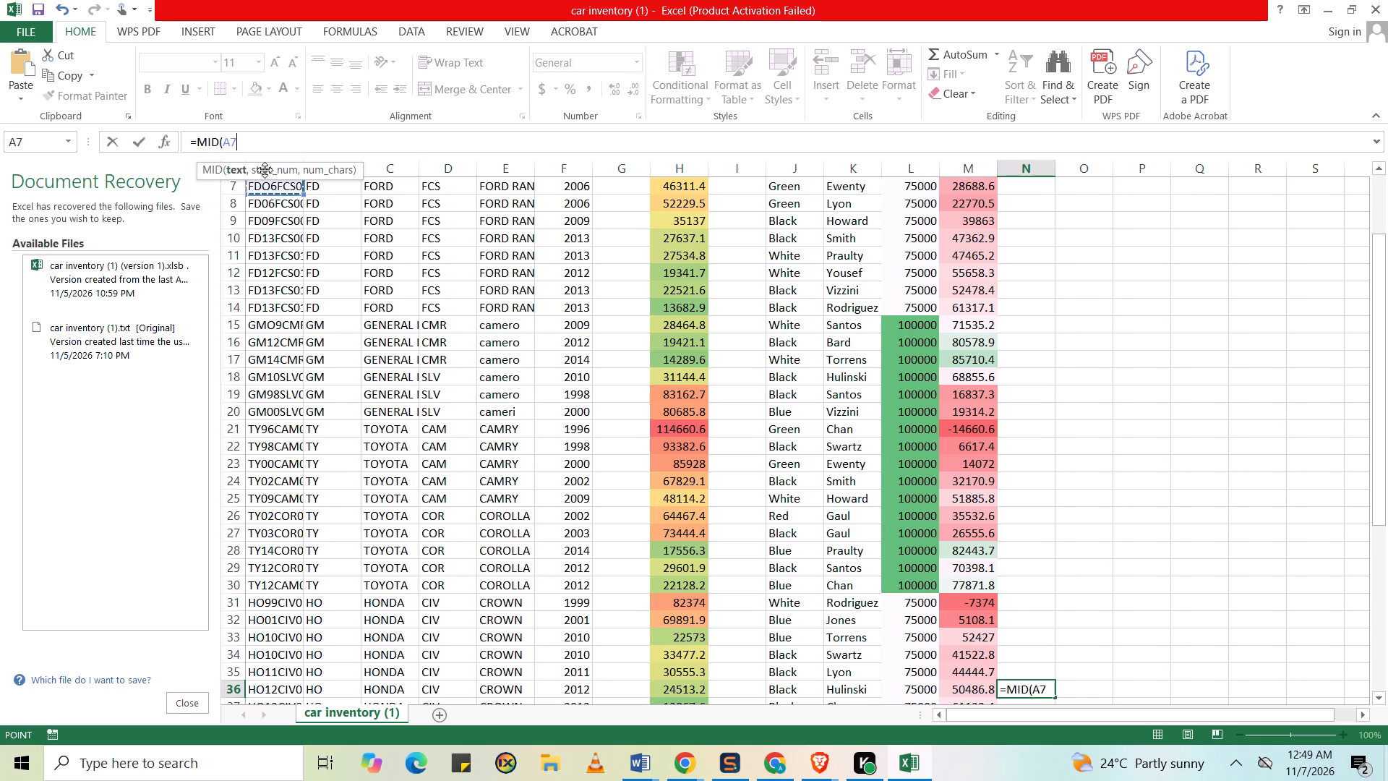
pyautogui.press(',')
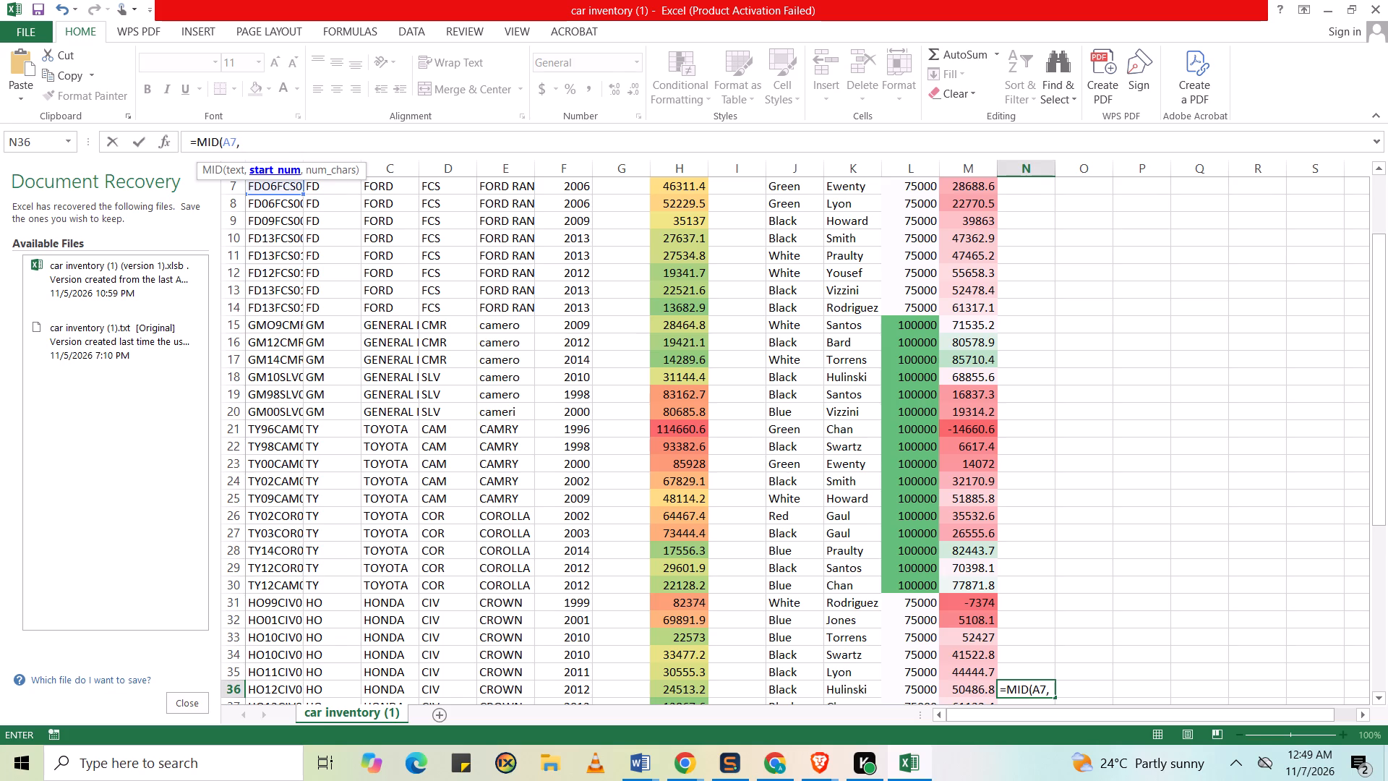
pyautogui.click(554, 184)
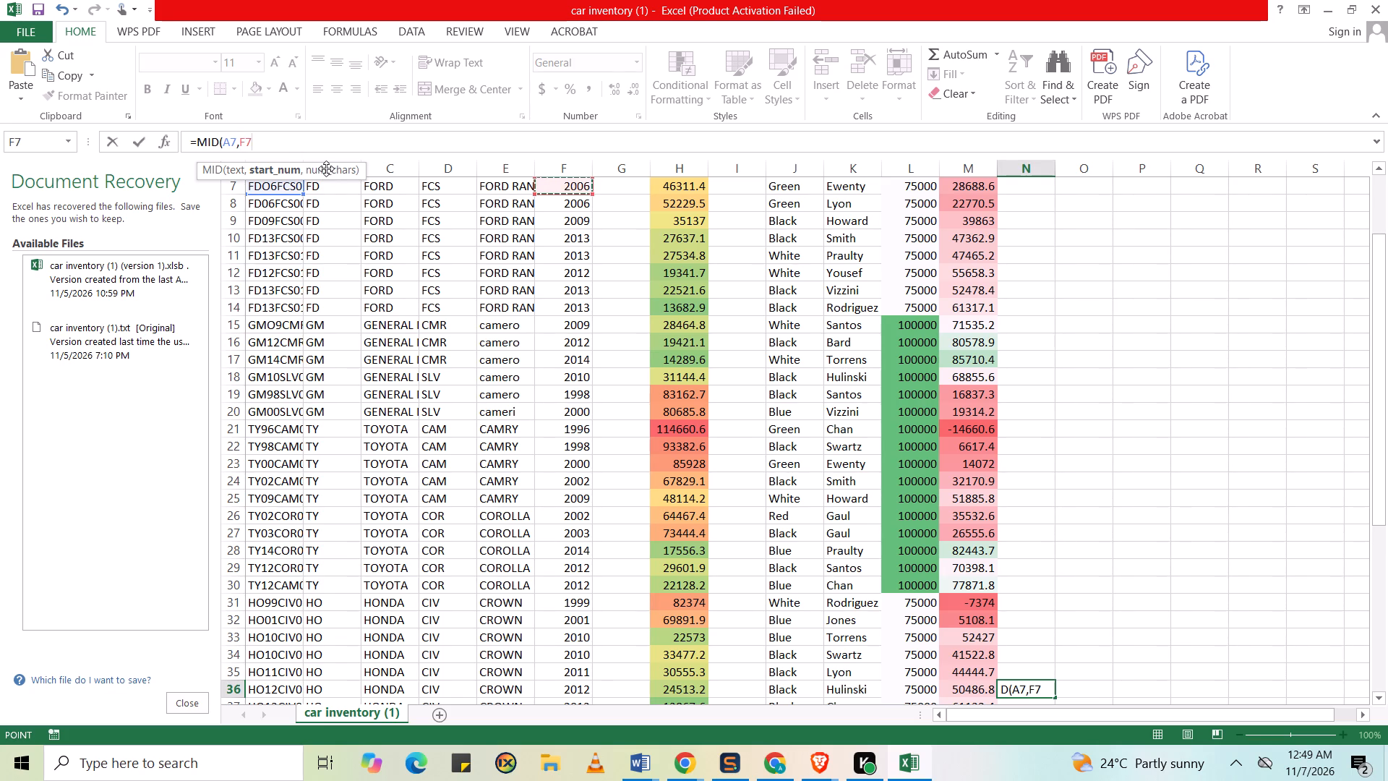
pyautogui.press('.')
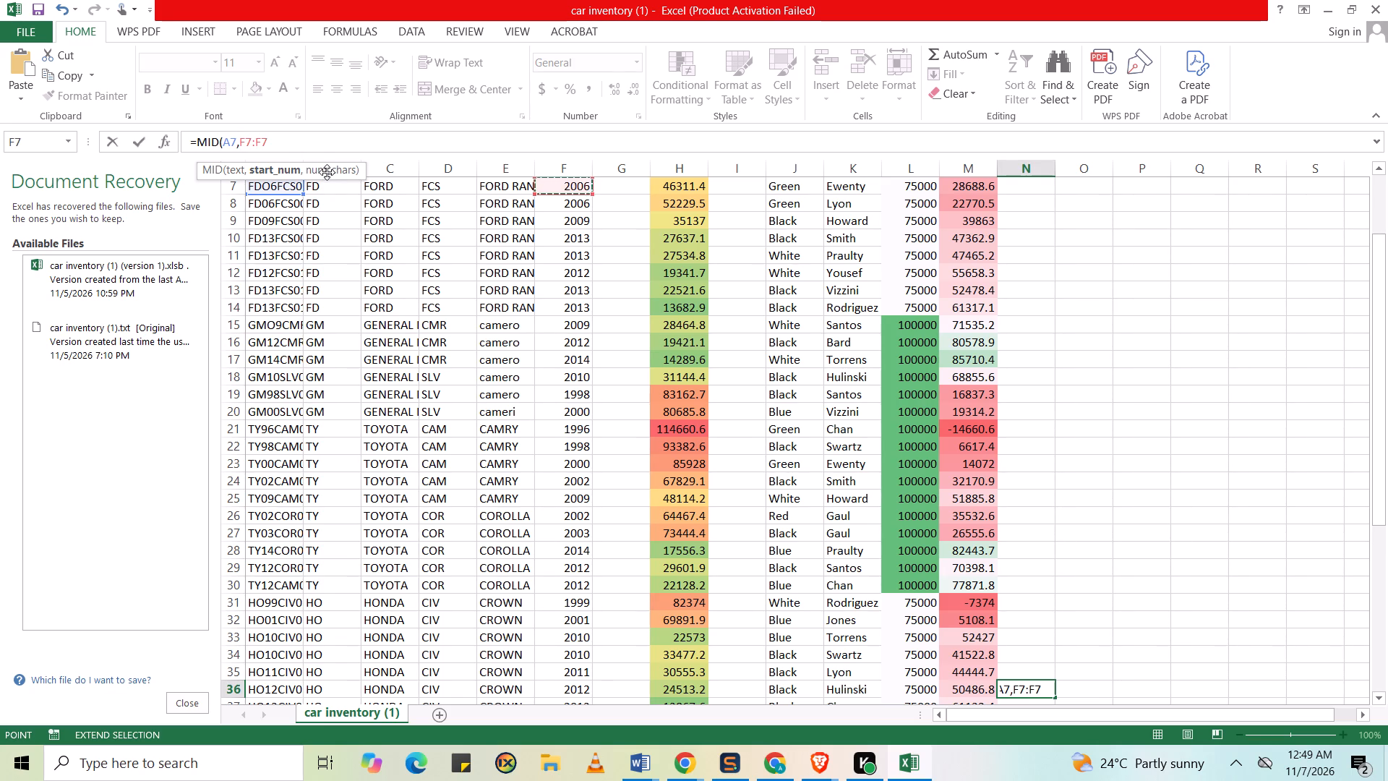
pyautogui.click(327, 172)
pyautogui.press(',')
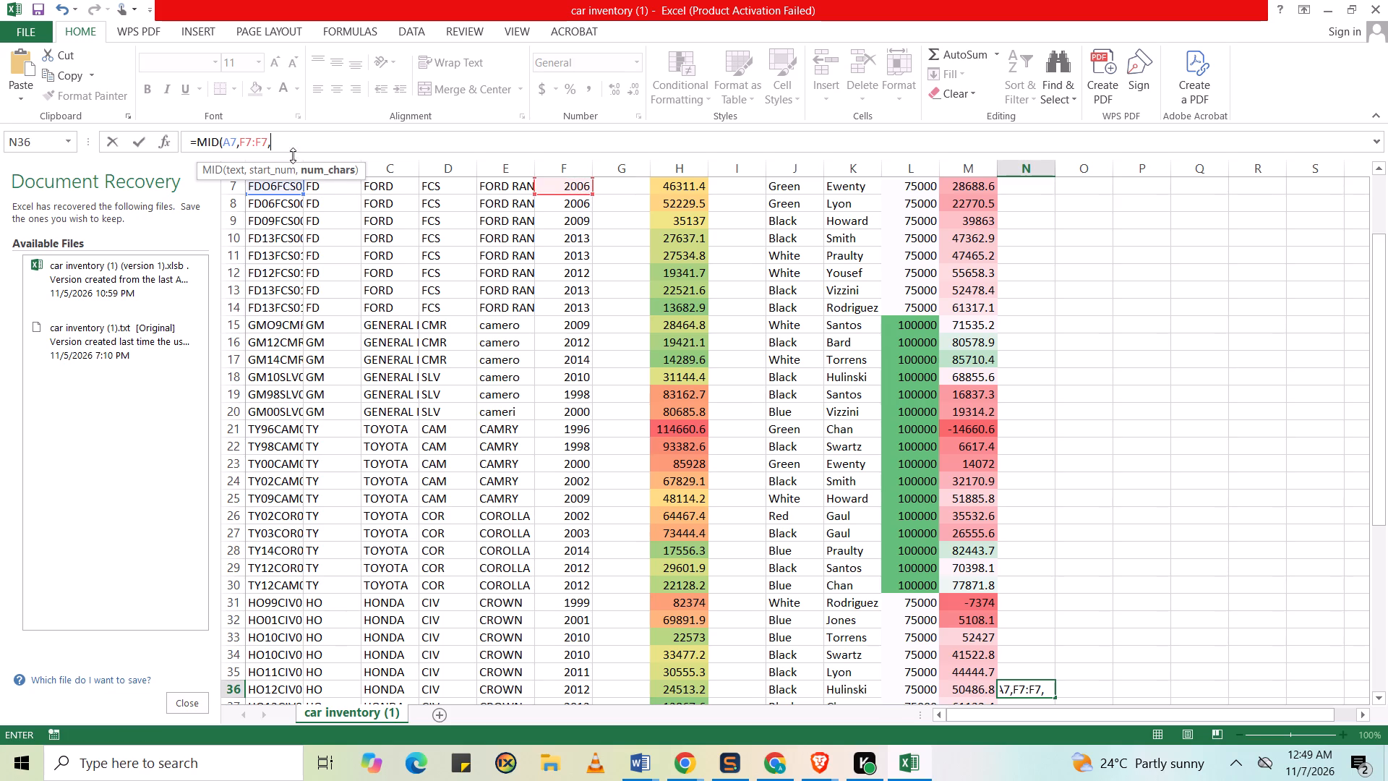
pyautogui.click(330, 173)
pyautogui.press('3')
pyautogui.press('Return')
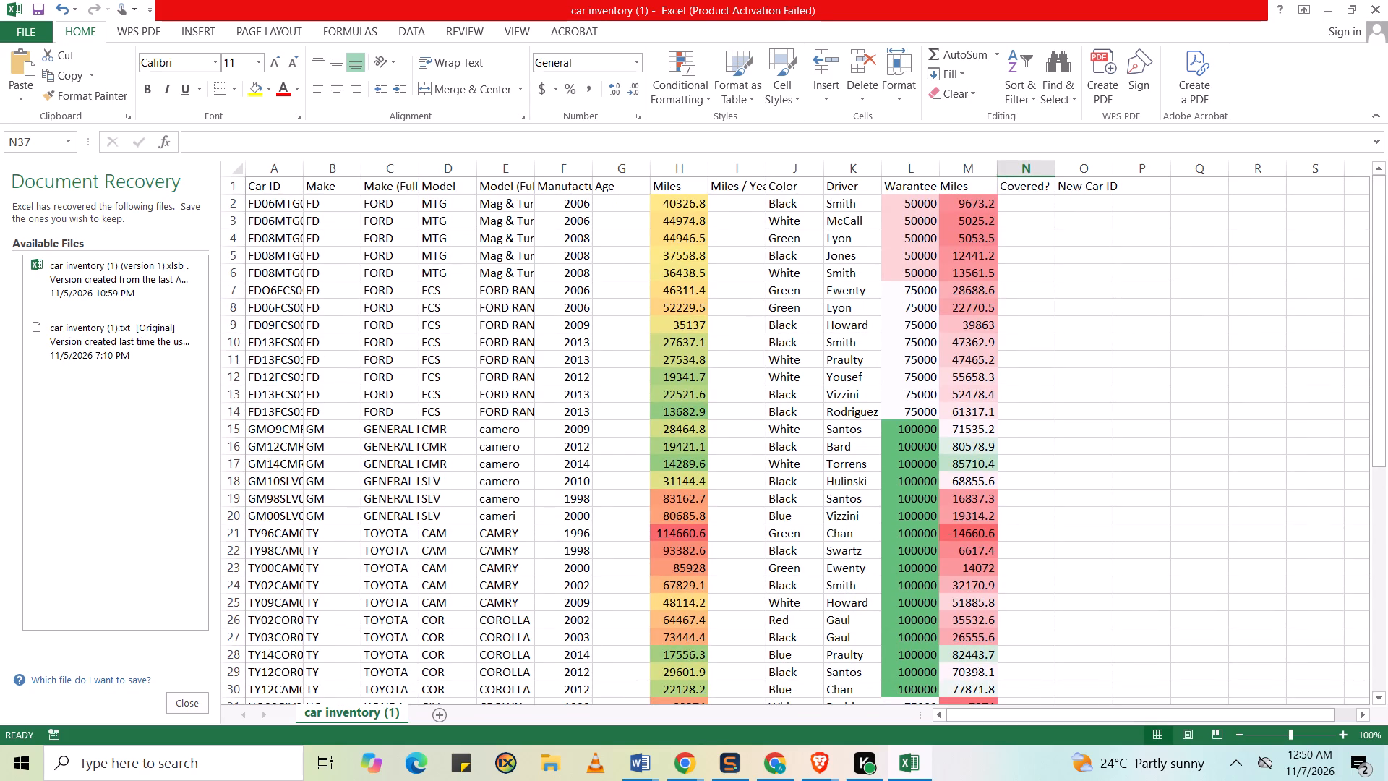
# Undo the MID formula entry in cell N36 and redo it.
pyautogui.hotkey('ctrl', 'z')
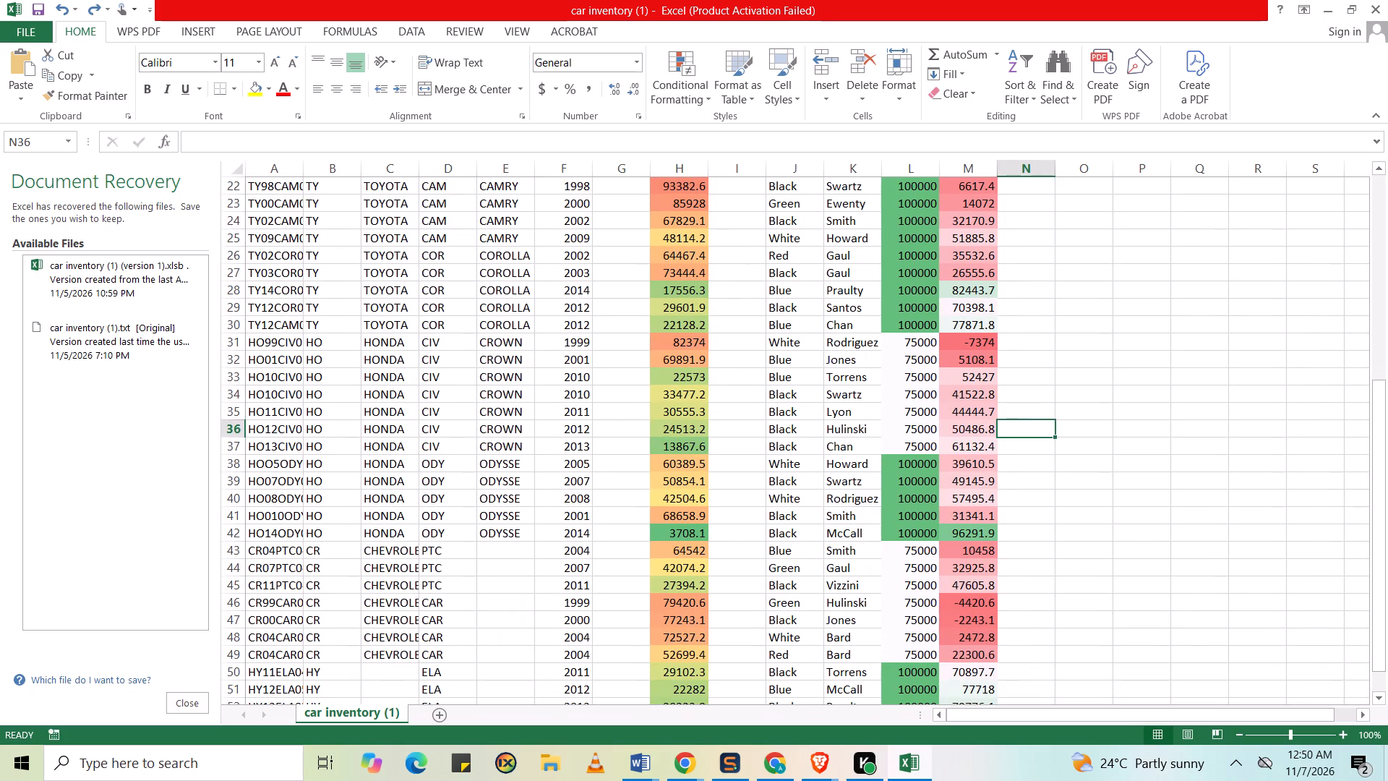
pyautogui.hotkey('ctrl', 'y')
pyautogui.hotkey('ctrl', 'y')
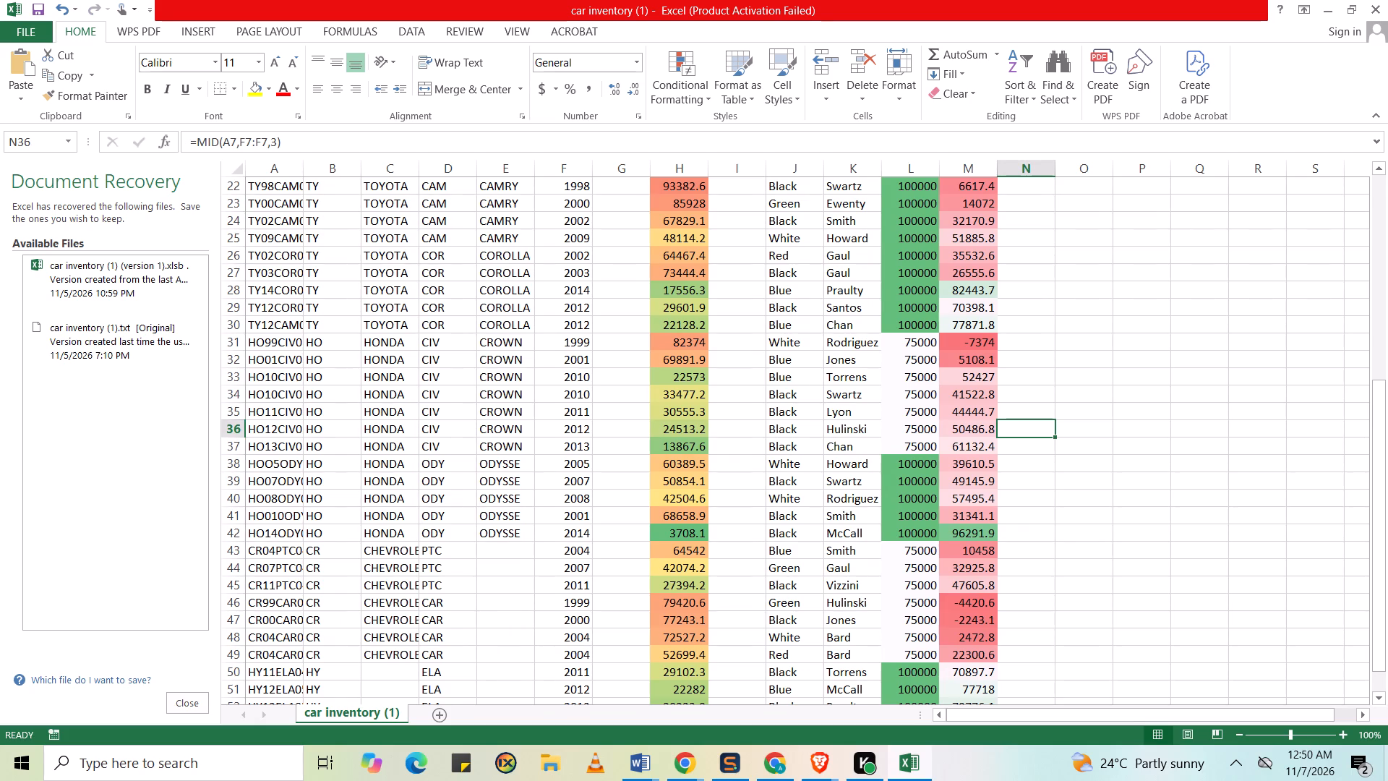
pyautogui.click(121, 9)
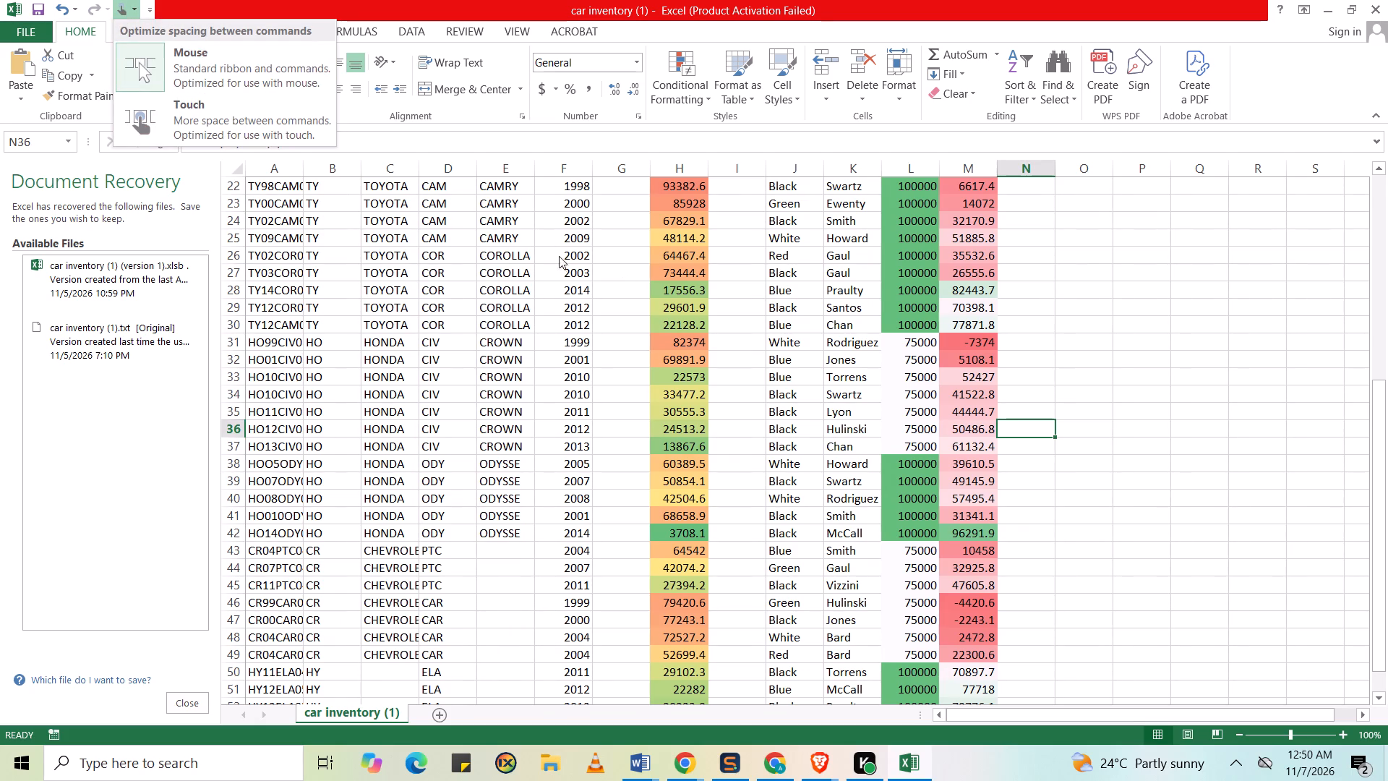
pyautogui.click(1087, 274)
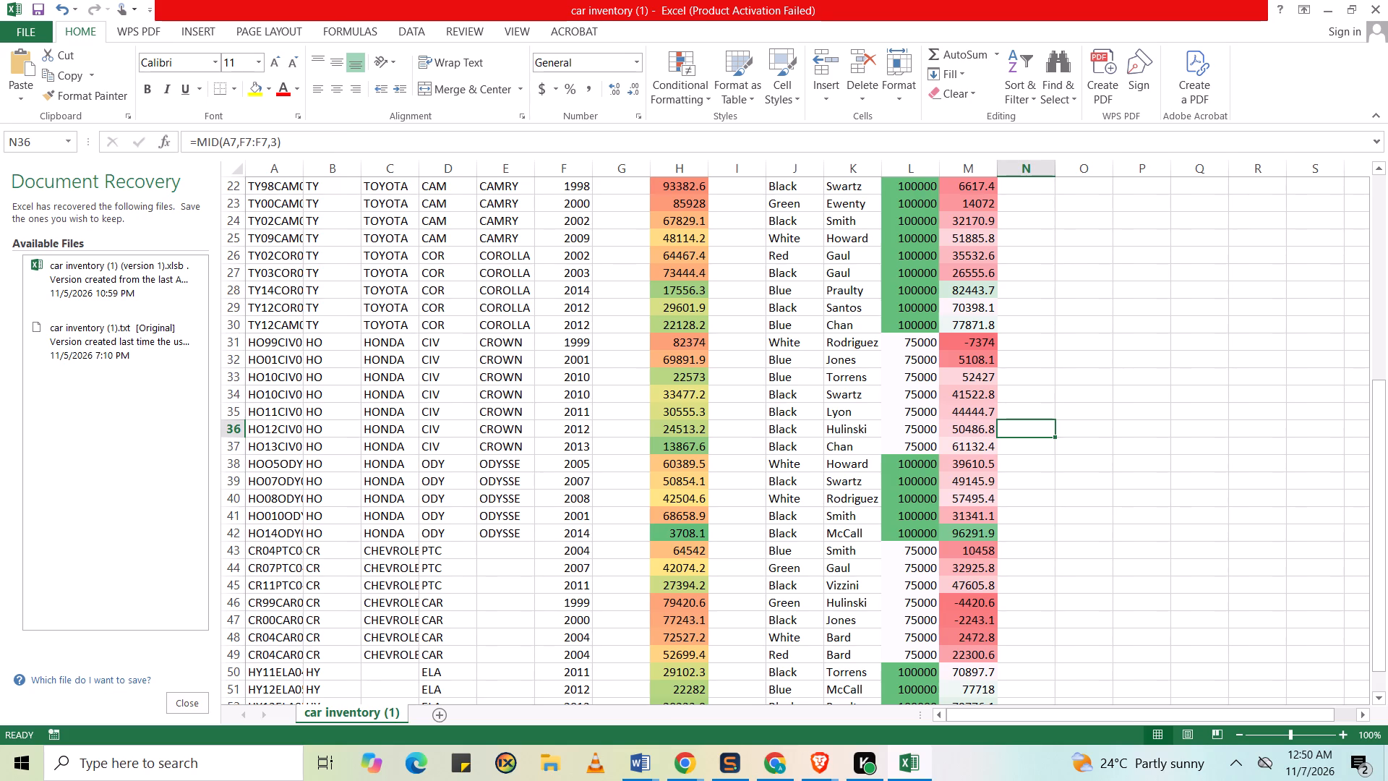
# Insert a blank column directly before the Covered? column.
pyautogui.click(941, 330)
pyautogui.moveTo(1379, 488); pyautogui.dragTo(1301, 229)
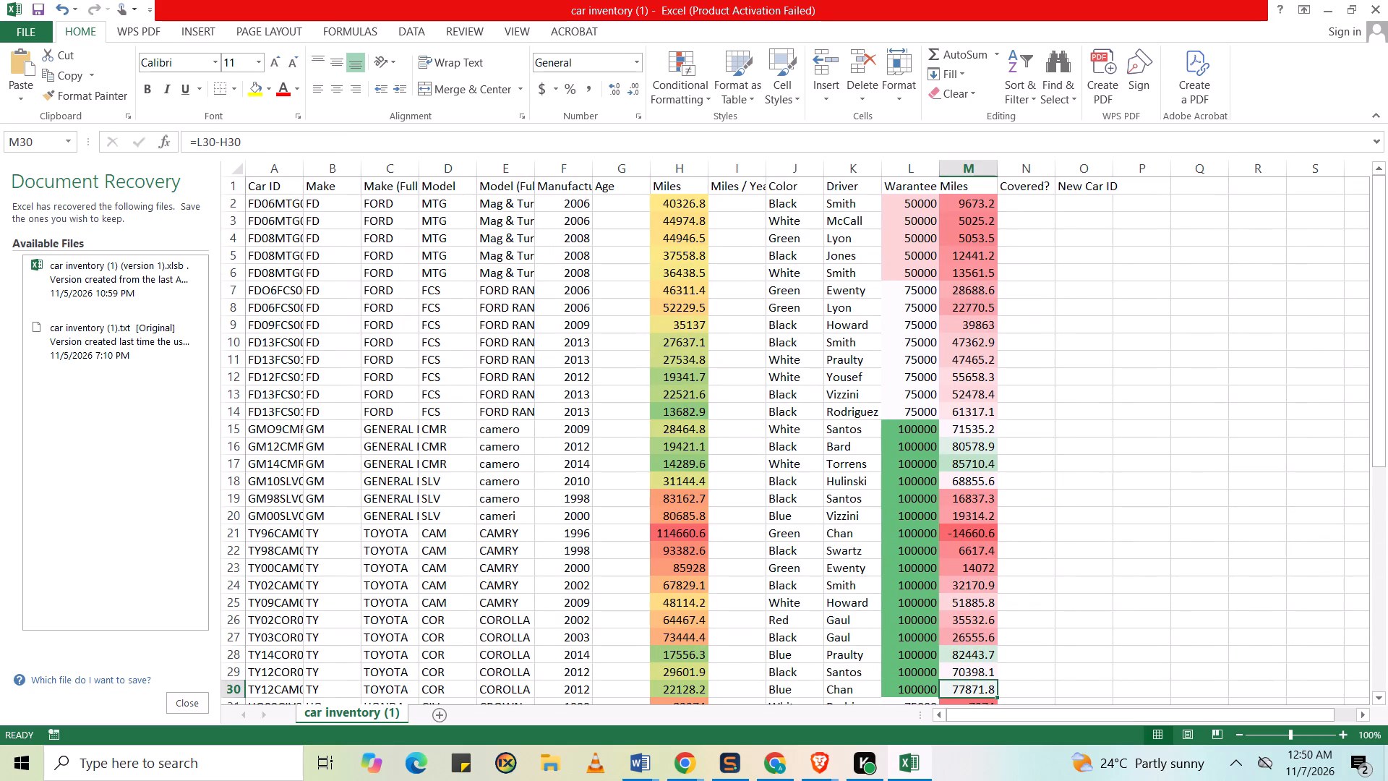
pyautogui.click(1024, 210)
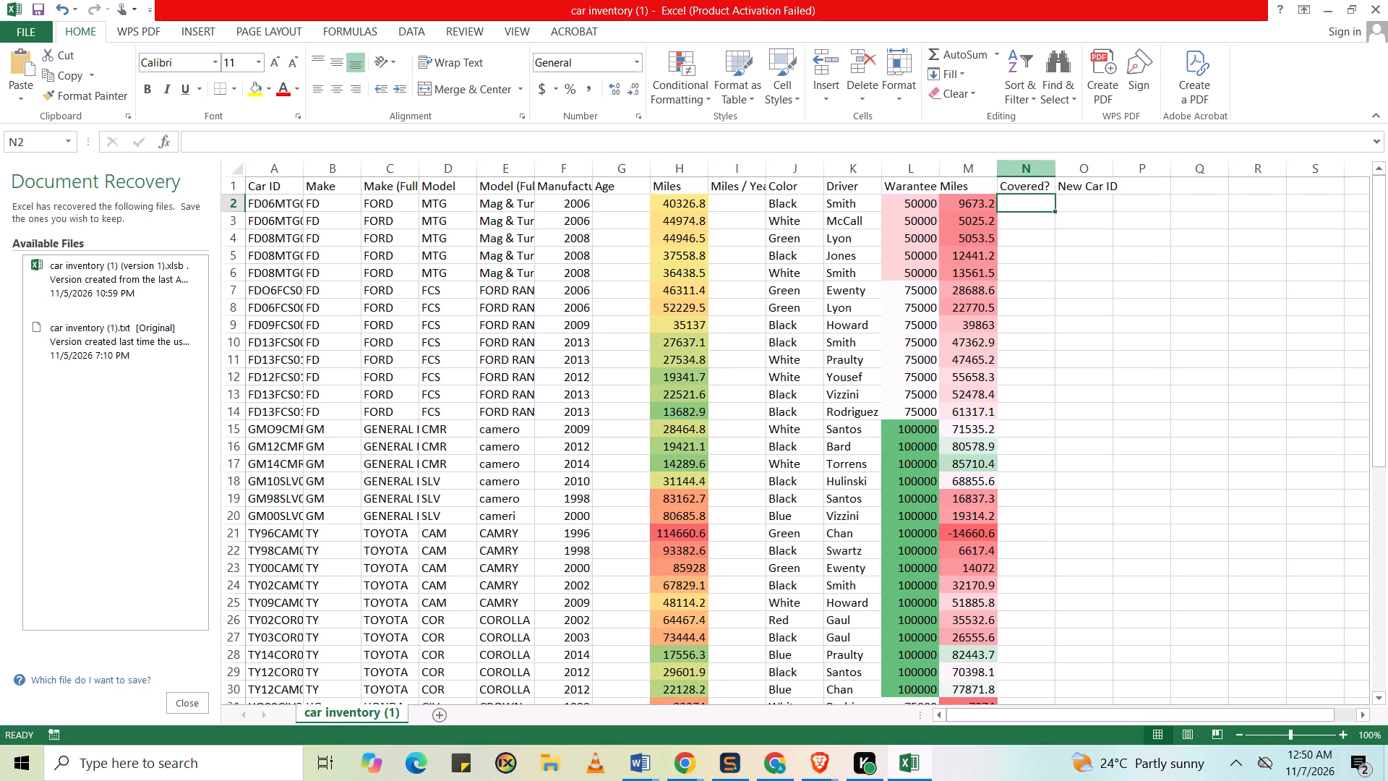
pyautogui.rightClick(1014, 167)
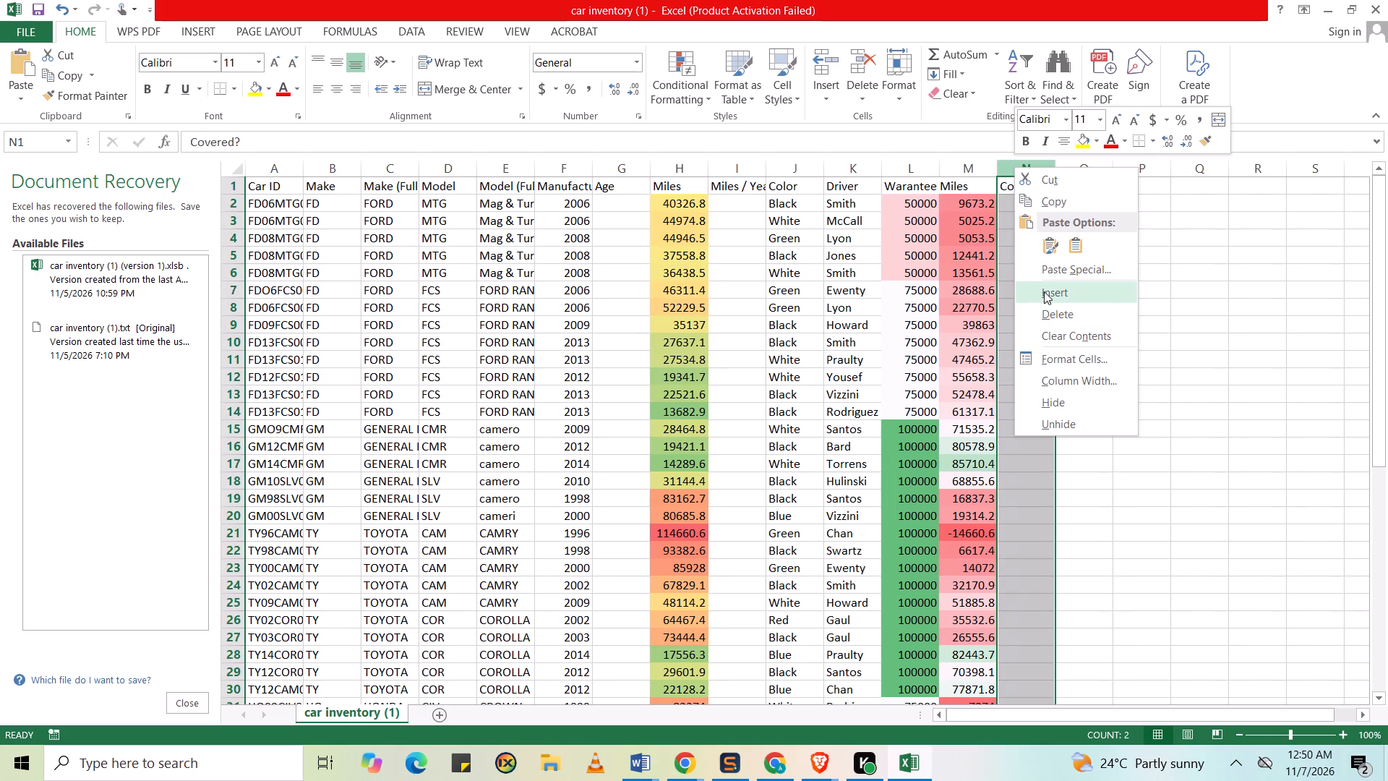
pyautogui.click(1044, 288)
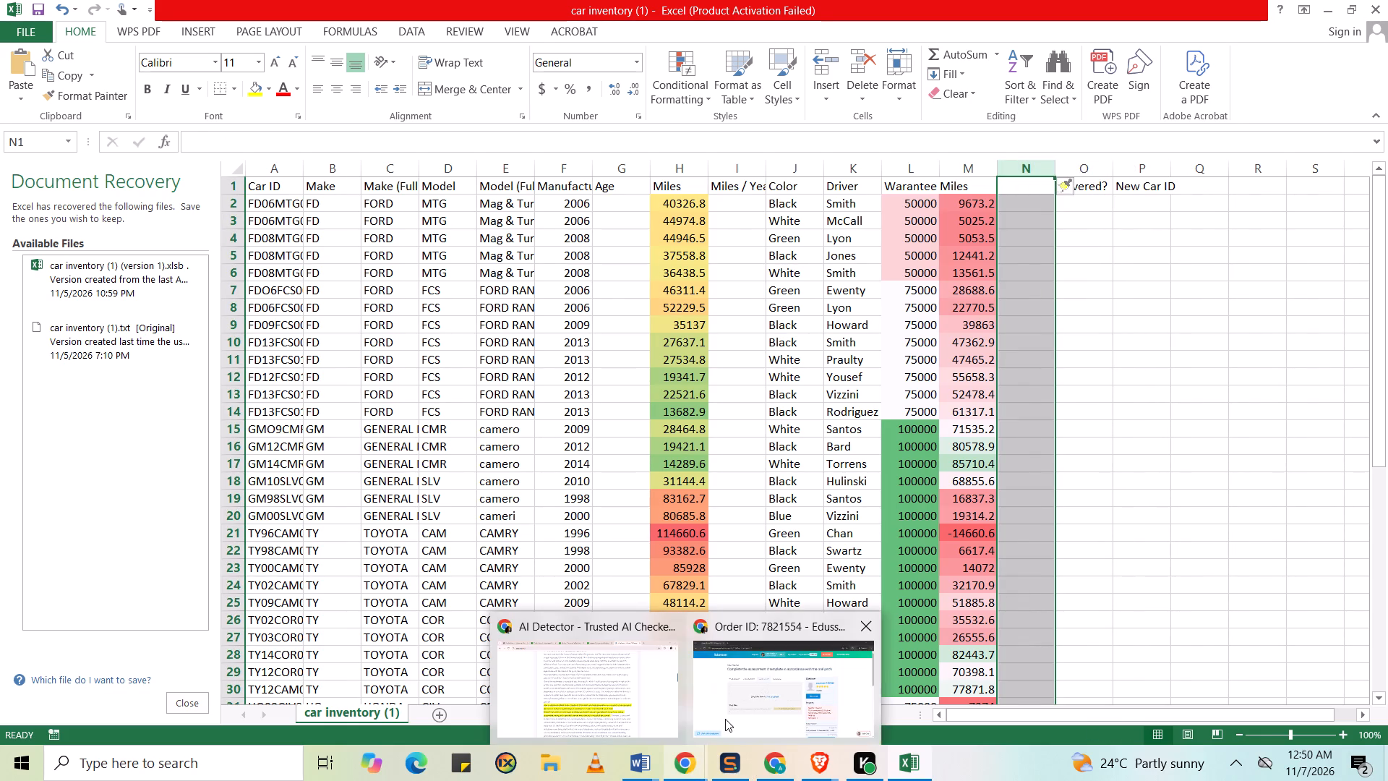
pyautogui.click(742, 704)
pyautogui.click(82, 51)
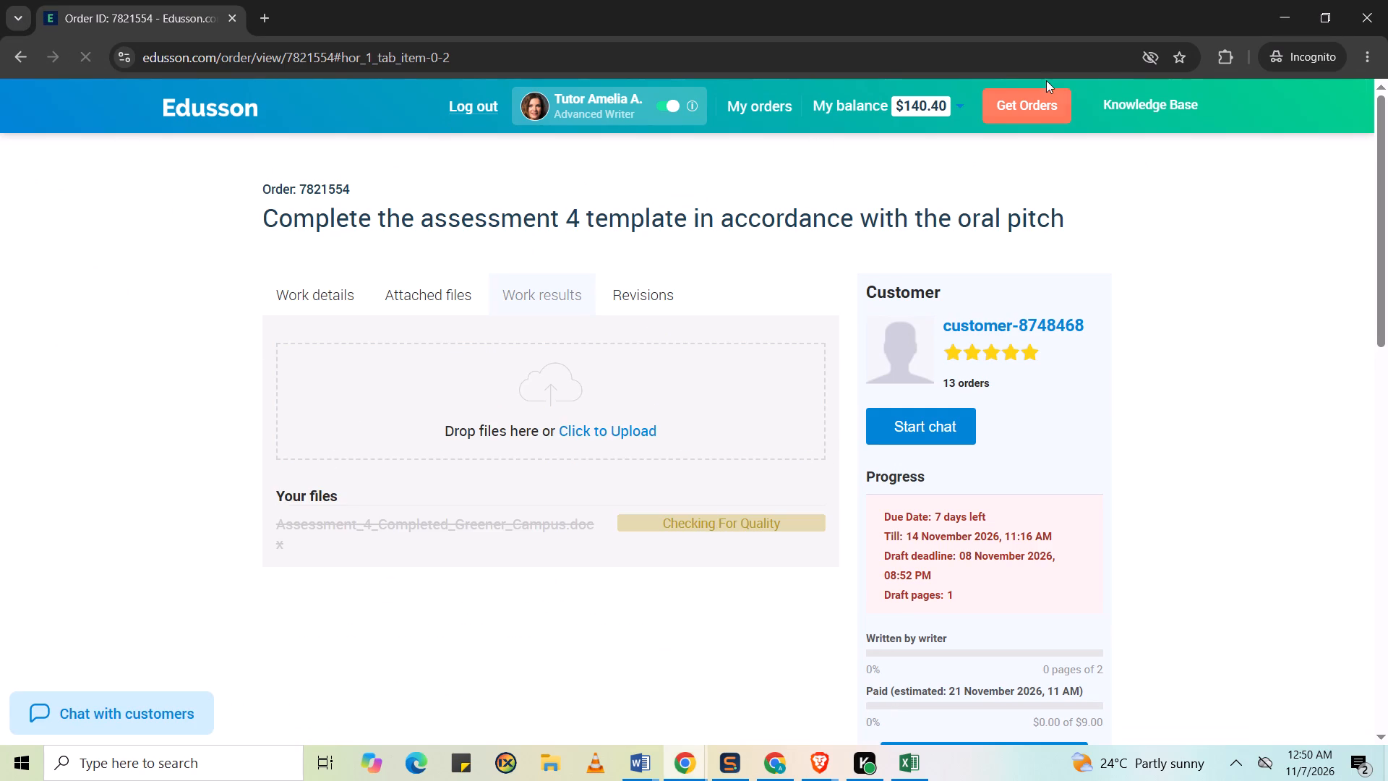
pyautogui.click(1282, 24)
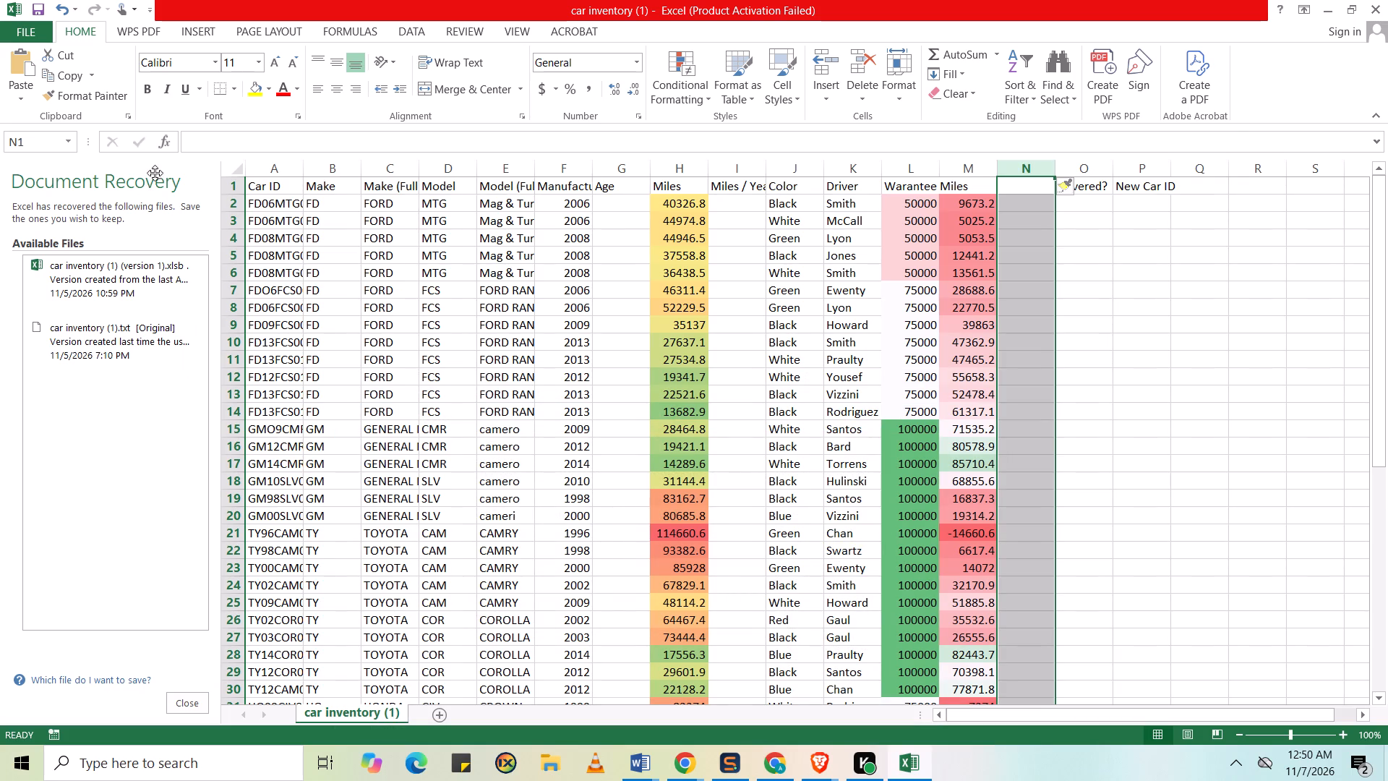
# Start an IF formula in cell N2 with cell M2 as its first argument.
pyautogui.click(195, 153)
pyautogui.click(226, 140)
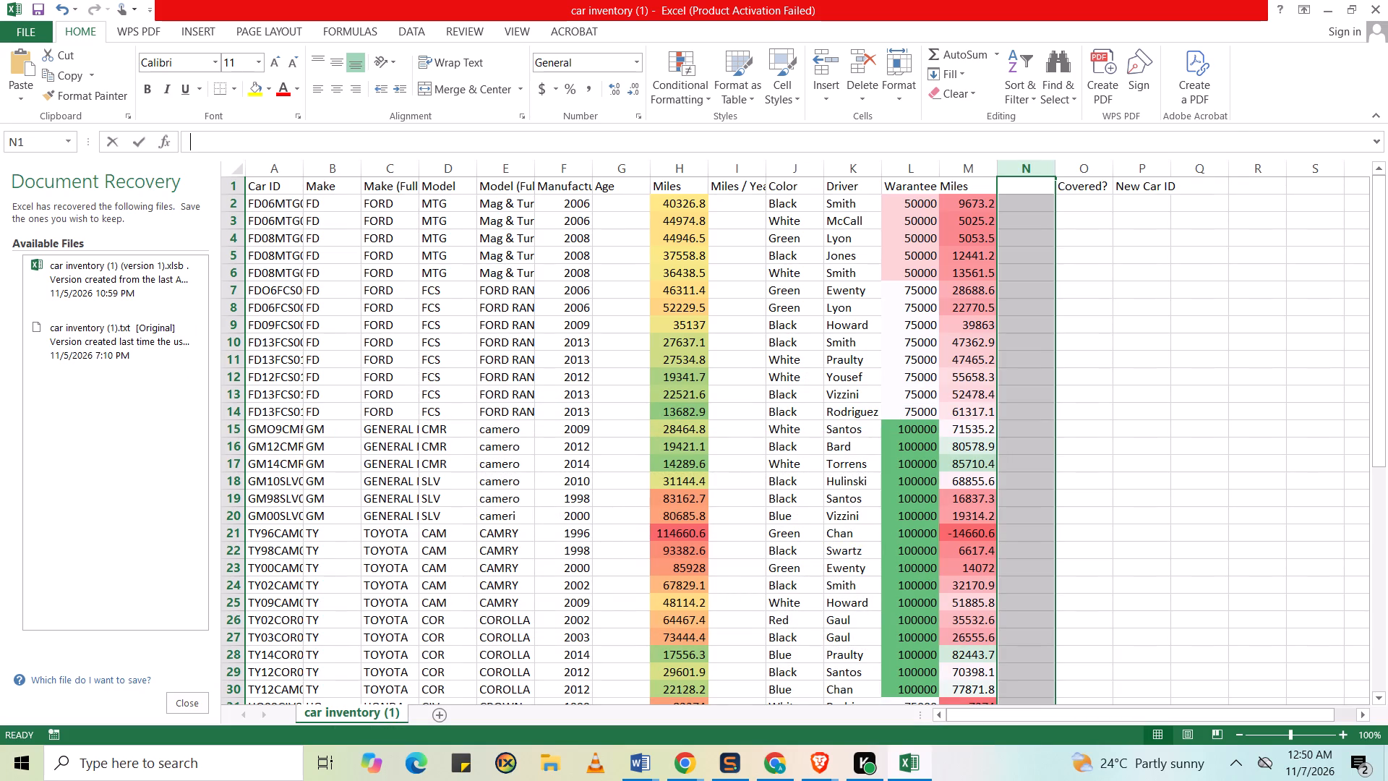
pyautogui.click(1027, 199)
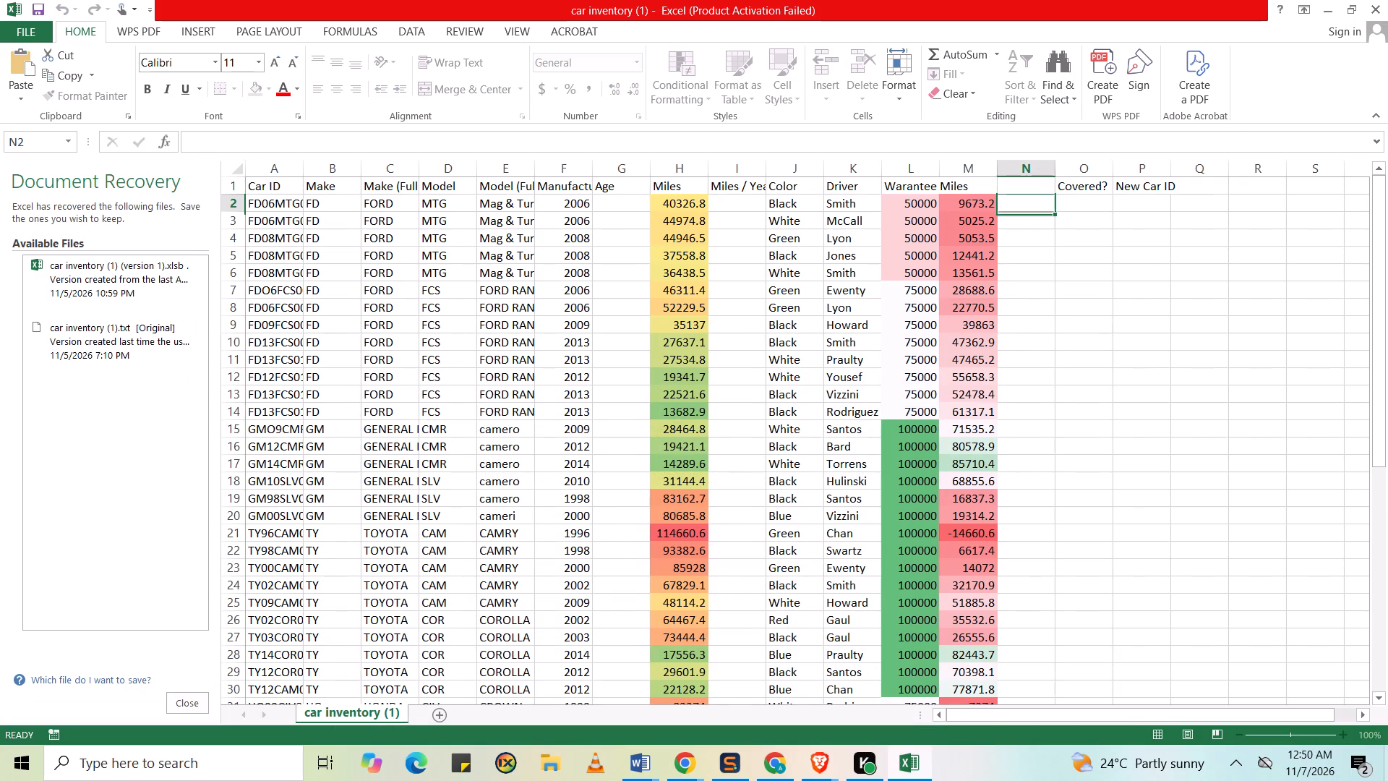
pyautogui.press('=')
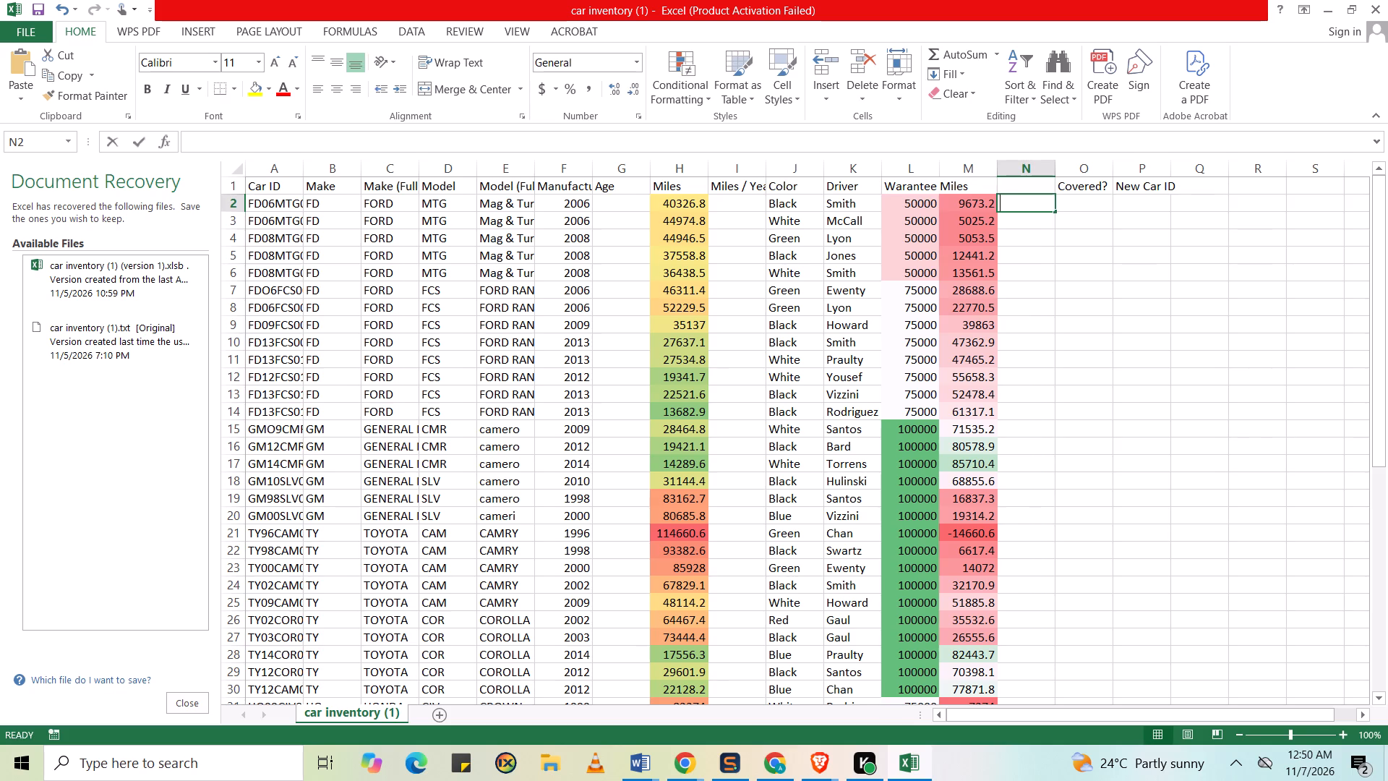
pyautogui.press('i')
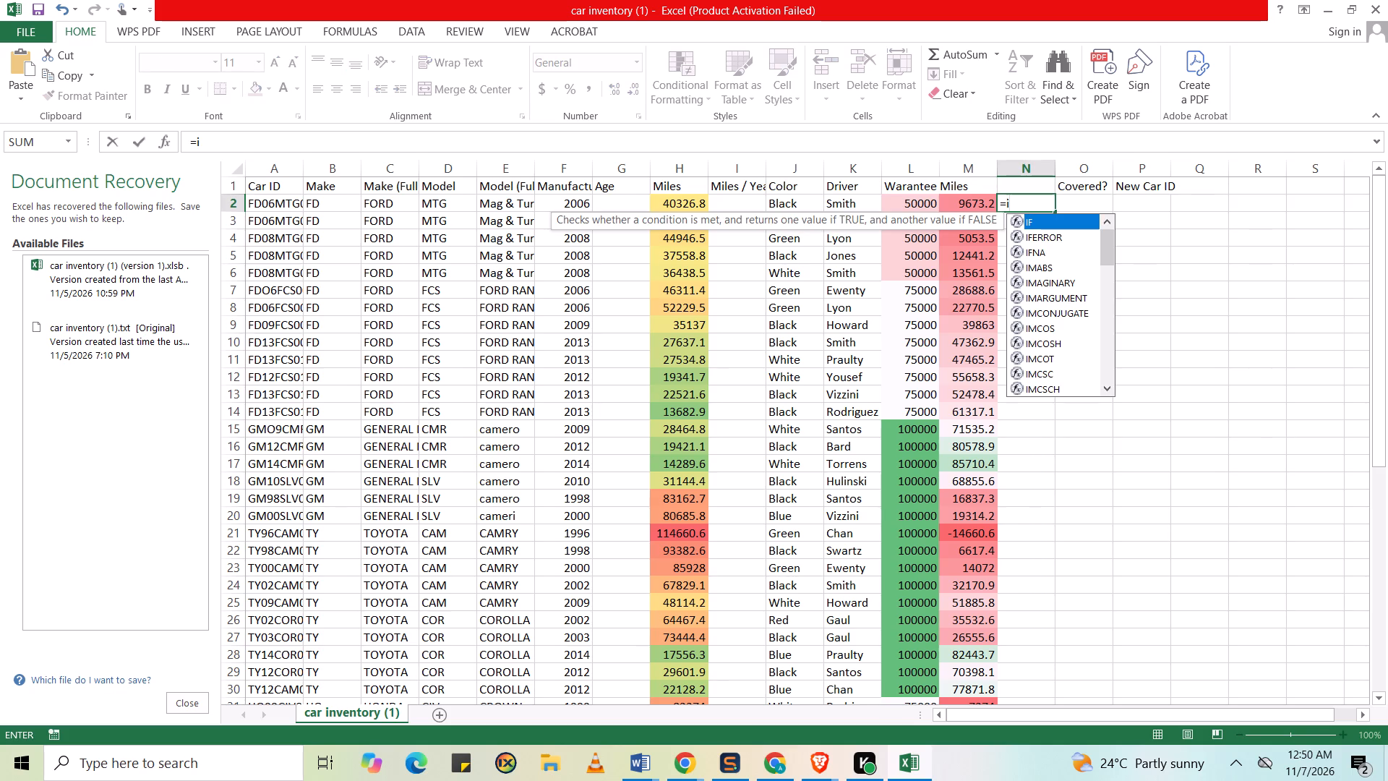
pyautogui.press('f')
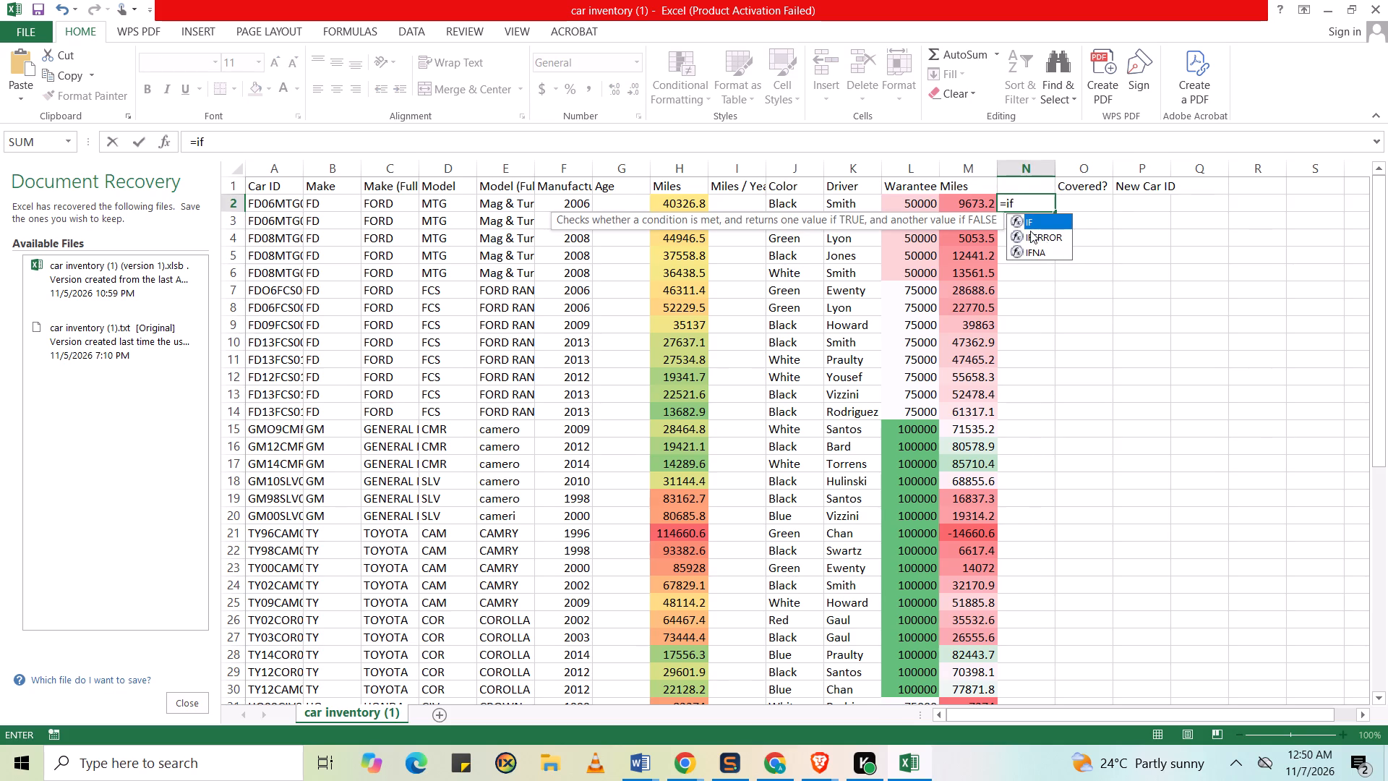
pyautogui.click(1030, 231)
pyautogui.doubleClick(1030, 218)
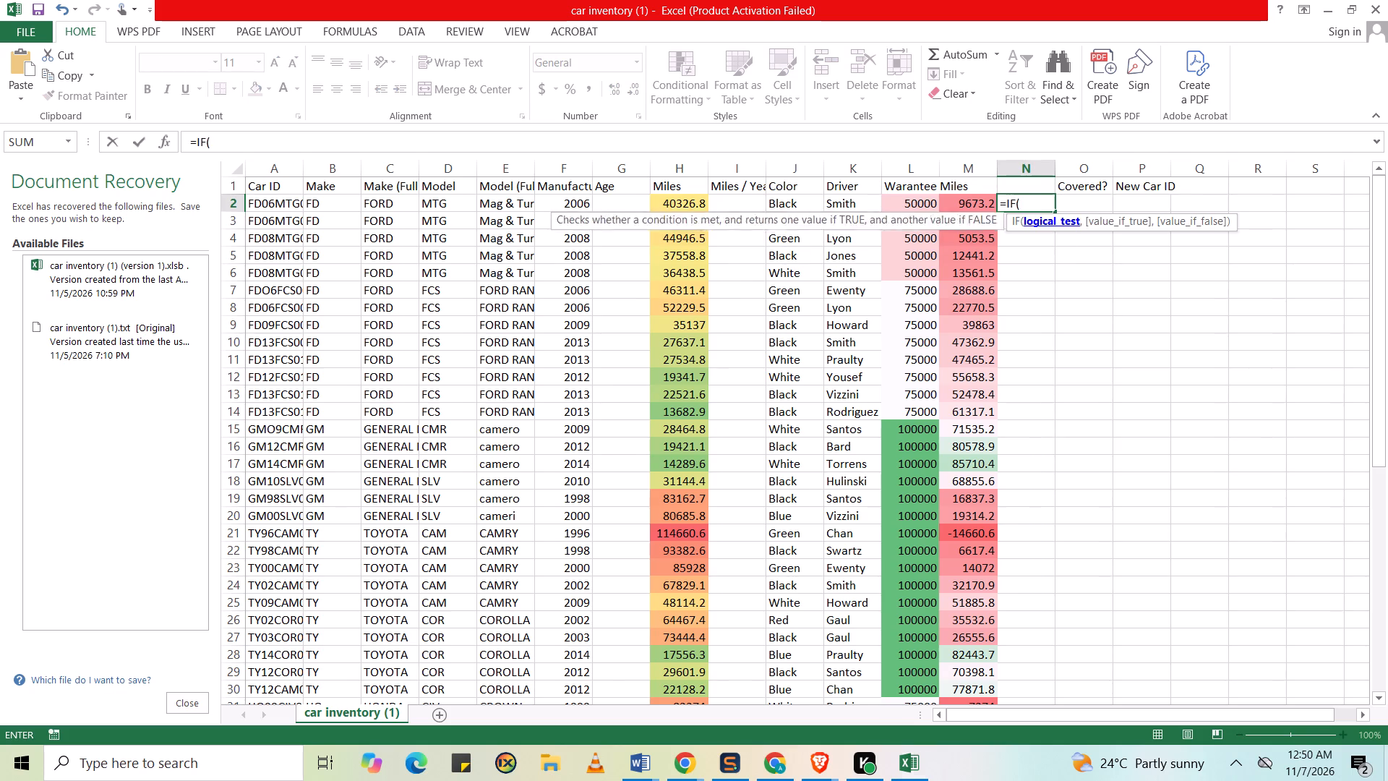
pyautogui.doubleClick(1030, 218)
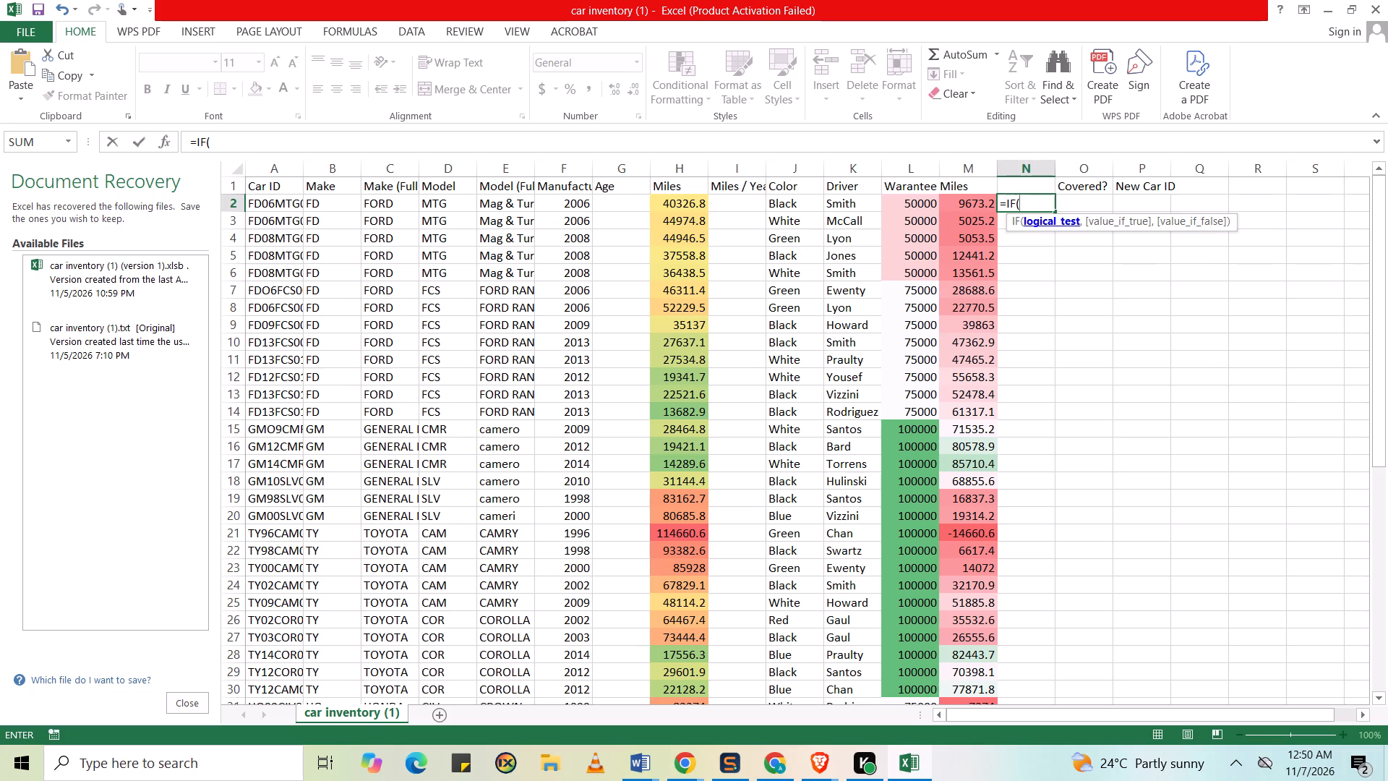
pyautogui.click(968, 206)
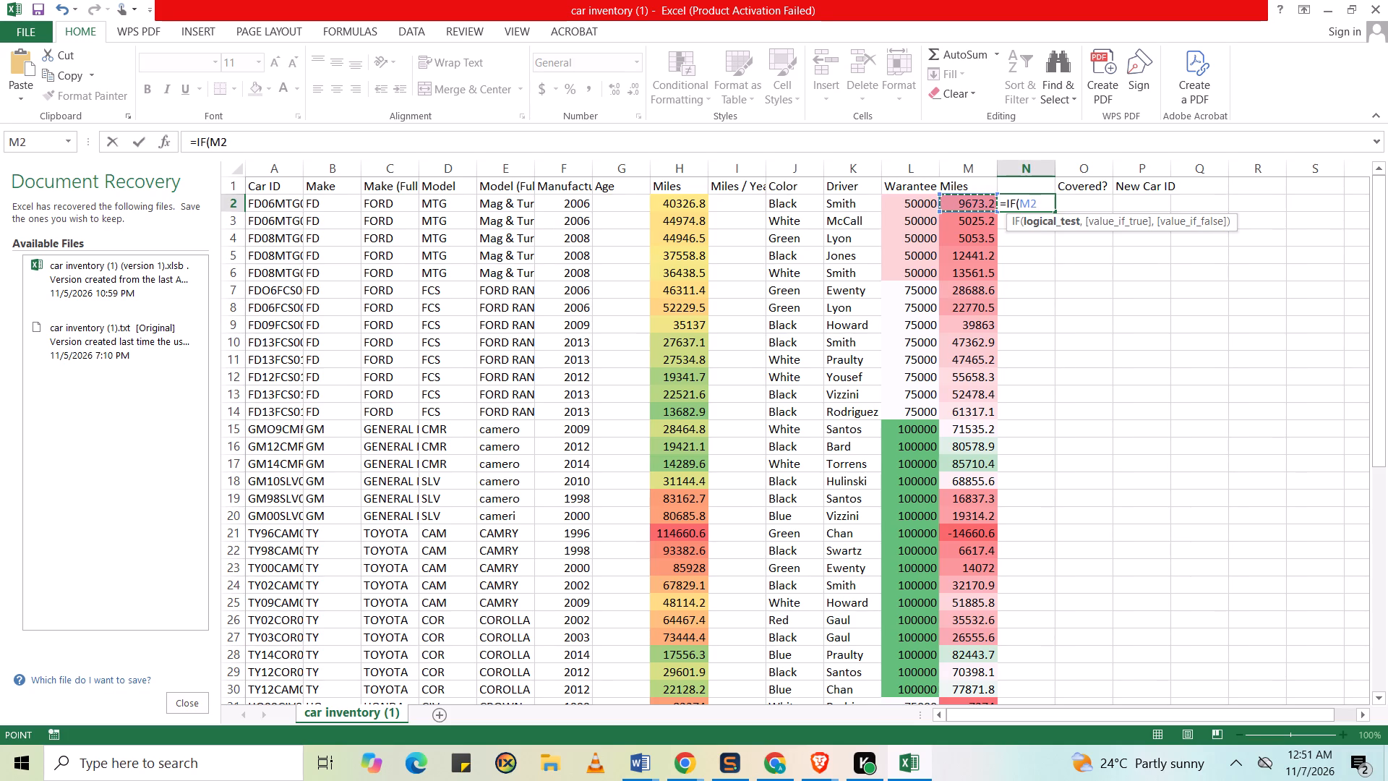
pyautogui.press(',')
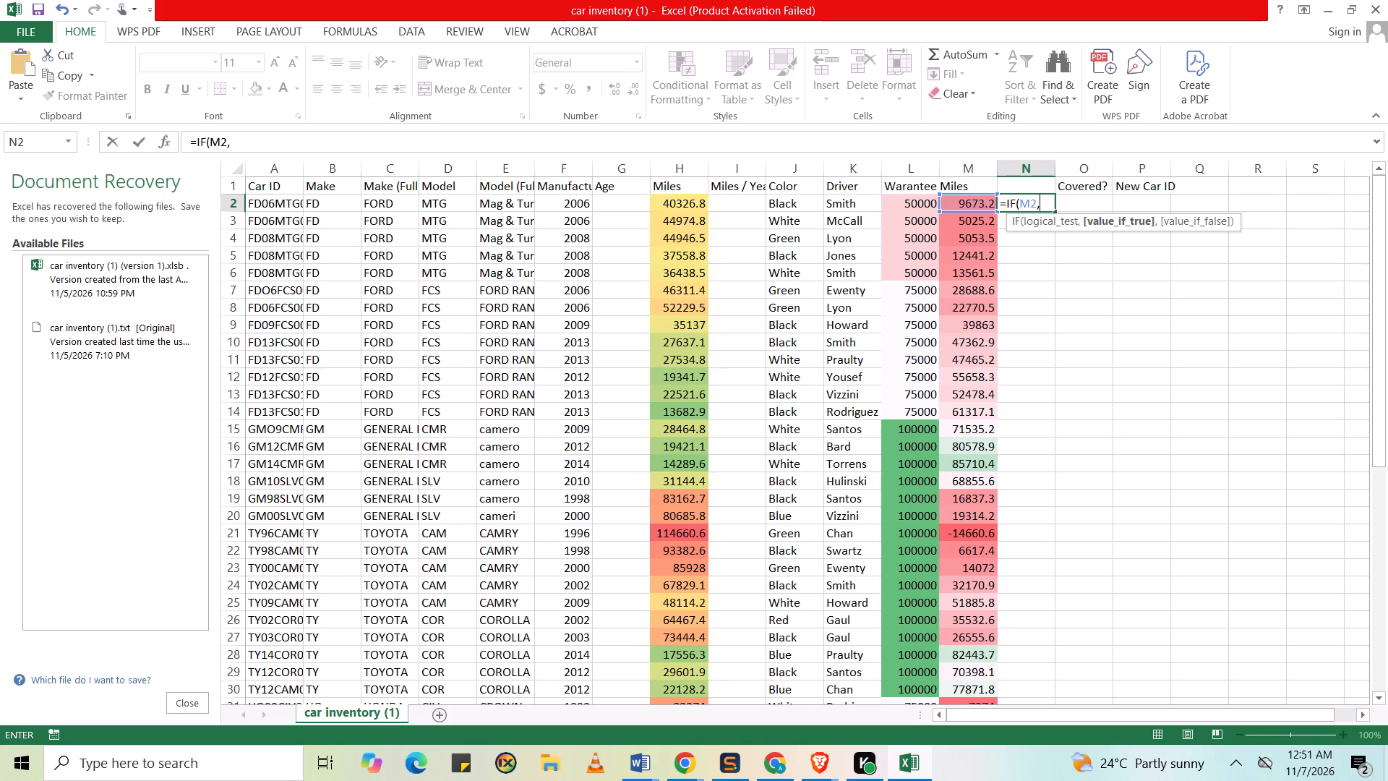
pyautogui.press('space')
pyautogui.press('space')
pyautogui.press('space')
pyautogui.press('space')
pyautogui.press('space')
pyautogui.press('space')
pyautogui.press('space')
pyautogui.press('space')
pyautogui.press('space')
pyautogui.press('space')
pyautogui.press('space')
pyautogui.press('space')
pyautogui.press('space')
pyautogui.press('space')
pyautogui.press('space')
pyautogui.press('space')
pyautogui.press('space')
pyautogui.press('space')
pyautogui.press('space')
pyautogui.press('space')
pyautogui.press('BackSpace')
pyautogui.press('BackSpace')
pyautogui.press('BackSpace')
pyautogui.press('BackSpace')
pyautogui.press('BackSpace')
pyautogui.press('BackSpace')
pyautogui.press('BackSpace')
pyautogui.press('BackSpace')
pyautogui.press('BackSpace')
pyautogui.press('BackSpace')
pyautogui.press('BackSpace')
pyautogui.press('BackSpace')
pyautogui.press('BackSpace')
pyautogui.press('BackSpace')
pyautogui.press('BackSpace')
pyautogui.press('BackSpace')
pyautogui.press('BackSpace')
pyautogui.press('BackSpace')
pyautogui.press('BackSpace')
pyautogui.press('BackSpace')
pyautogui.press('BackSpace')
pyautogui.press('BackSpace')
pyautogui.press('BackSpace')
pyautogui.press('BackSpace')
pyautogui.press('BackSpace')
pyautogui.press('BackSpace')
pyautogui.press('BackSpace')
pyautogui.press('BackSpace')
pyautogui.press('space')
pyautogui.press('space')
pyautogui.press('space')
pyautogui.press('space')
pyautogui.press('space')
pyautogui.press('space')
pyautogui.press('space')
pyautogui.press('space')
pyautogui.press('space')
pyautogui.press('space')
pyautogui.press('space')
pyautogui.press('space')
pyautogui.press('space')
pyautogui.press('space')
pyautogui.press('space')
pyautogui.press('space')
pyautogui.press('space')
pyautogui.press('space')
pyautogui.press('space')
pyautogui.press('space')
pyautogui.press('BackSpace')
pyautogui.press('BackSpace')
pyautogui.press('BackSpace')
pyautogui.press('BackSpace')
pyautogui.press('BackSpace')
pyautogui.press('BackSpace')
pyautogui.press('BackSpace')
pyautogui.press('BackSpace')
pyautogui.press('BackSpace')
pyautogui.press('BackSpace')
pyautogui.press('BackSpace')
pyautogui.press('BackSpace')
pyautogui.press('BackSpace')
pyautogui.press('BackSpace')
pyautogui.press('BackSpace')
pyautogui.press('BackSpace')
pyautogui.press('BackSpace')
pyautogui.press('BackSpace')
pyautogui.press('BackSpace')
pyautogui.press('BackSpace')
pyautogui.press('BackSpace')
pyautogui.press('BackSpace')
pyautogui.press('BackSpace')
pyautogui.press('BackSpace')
# Complete the formula in cell N2 as =IF(M2, >10000,<10000) and try to enter it.
pyautogui.press('.')
pyautogui.press('BackSpace')
pyautogui.hotkey('shift', '>')
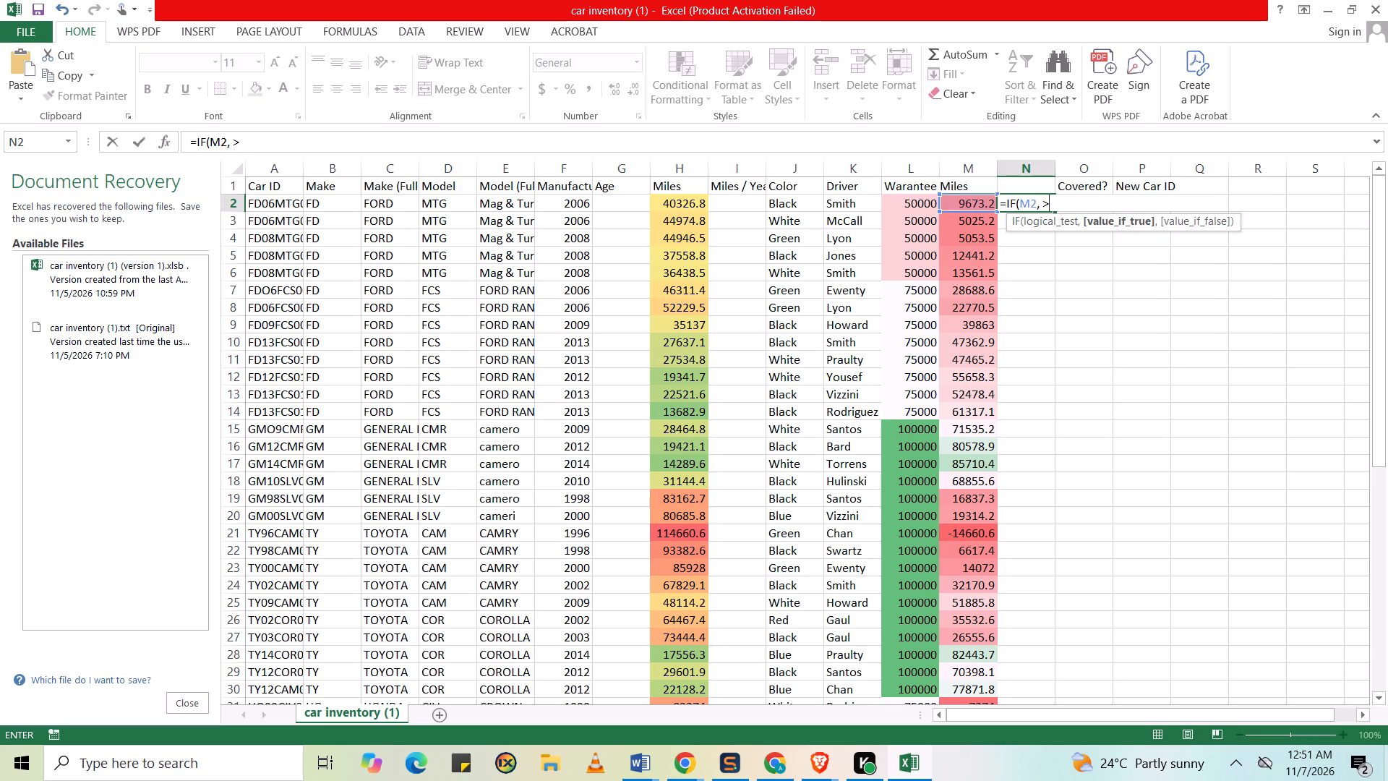
pyautogui.press('1')
pyautogui.write('000')
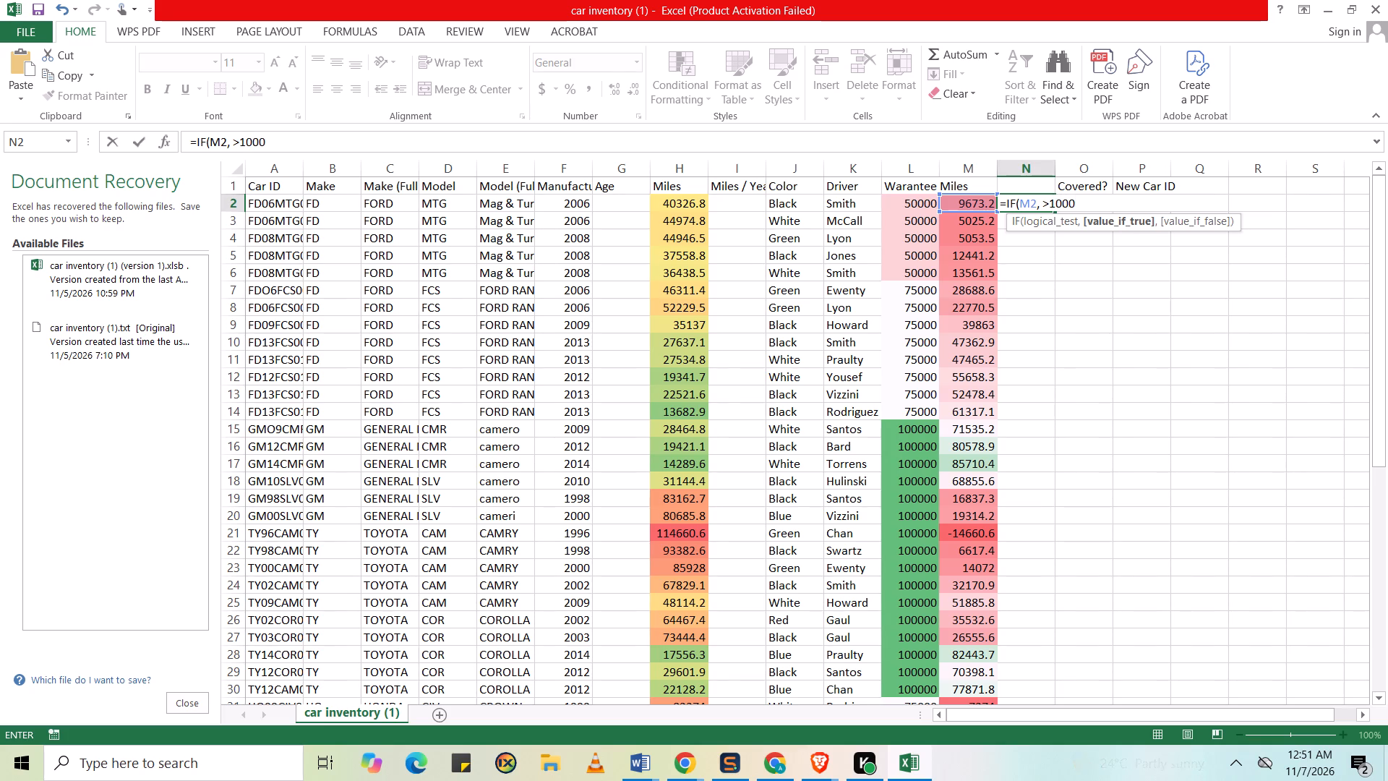
pyautogui.press('0')
pyautogui.press('.')
pyautogui.press('BackSpace')
pyautogui.press(',')
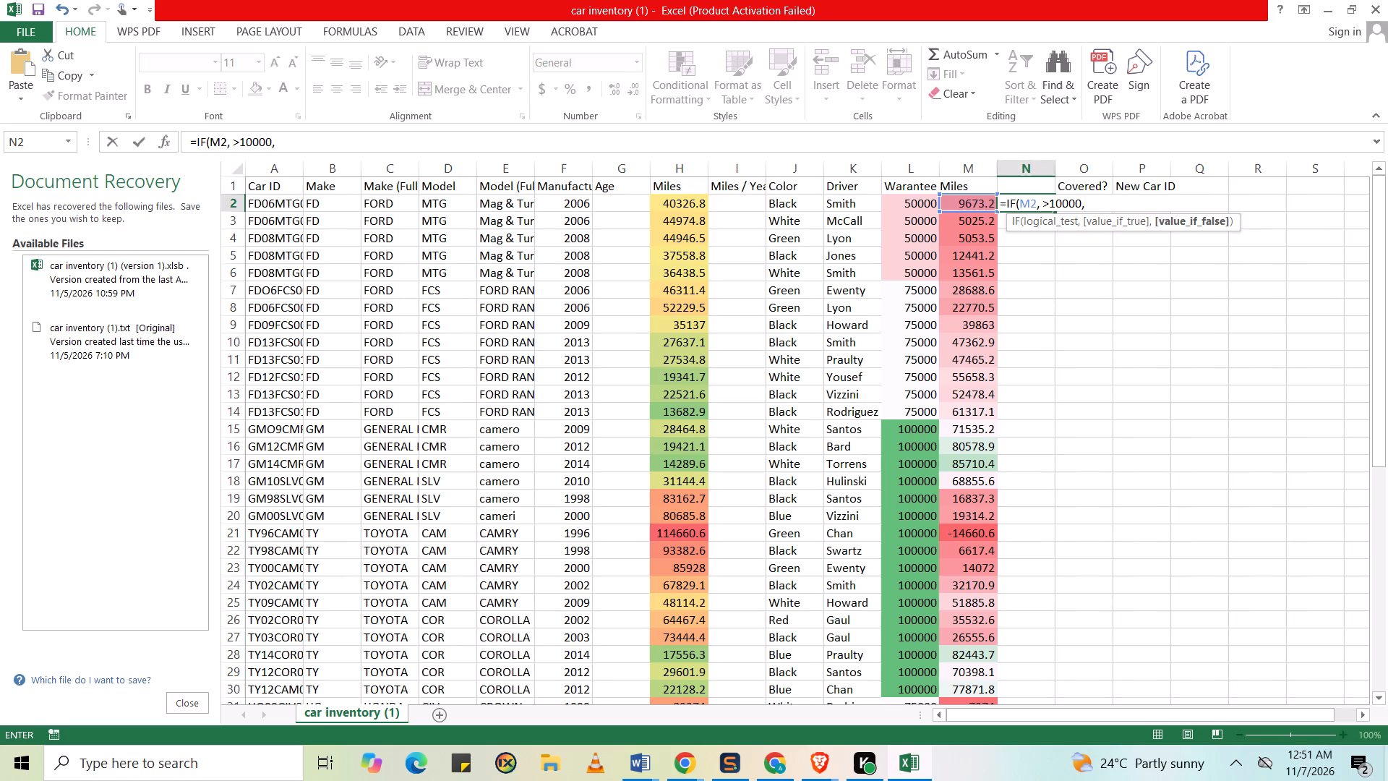
pyautogui.press(',')
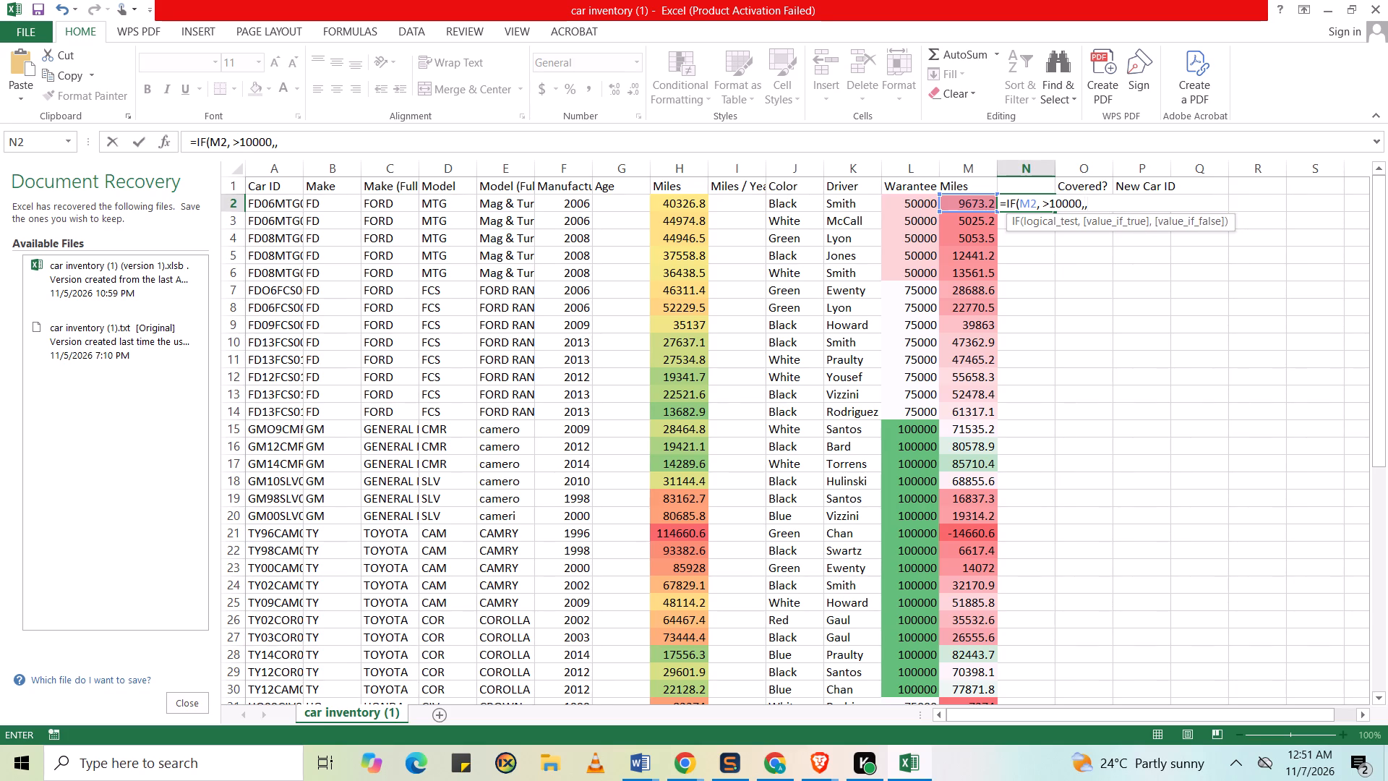
pyautogui.press('BackSpace')
pyautogui.press('shift+less')
pyautogui.write('1000')
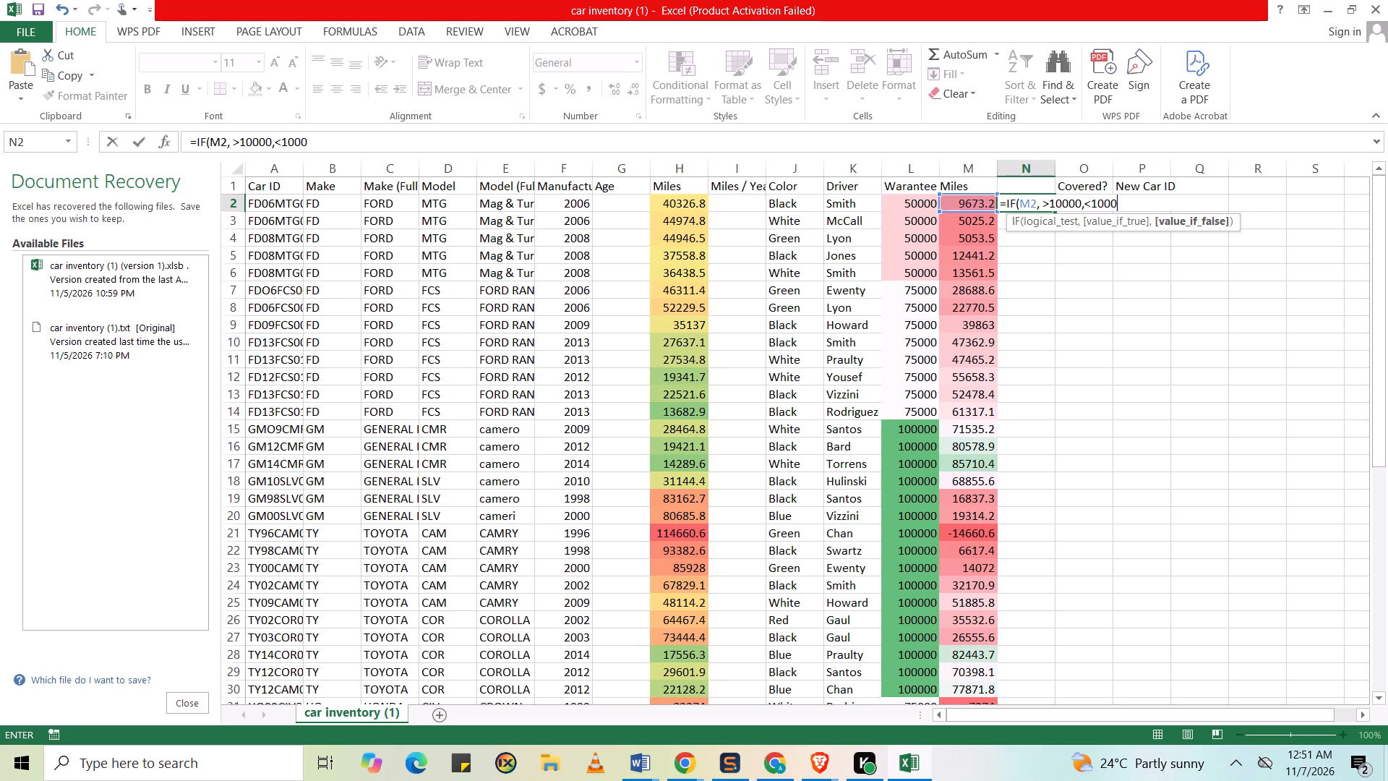
pyautogui.press('0')
pyautogui.hotkey('shift', ')')
pyautogui.press('Return')
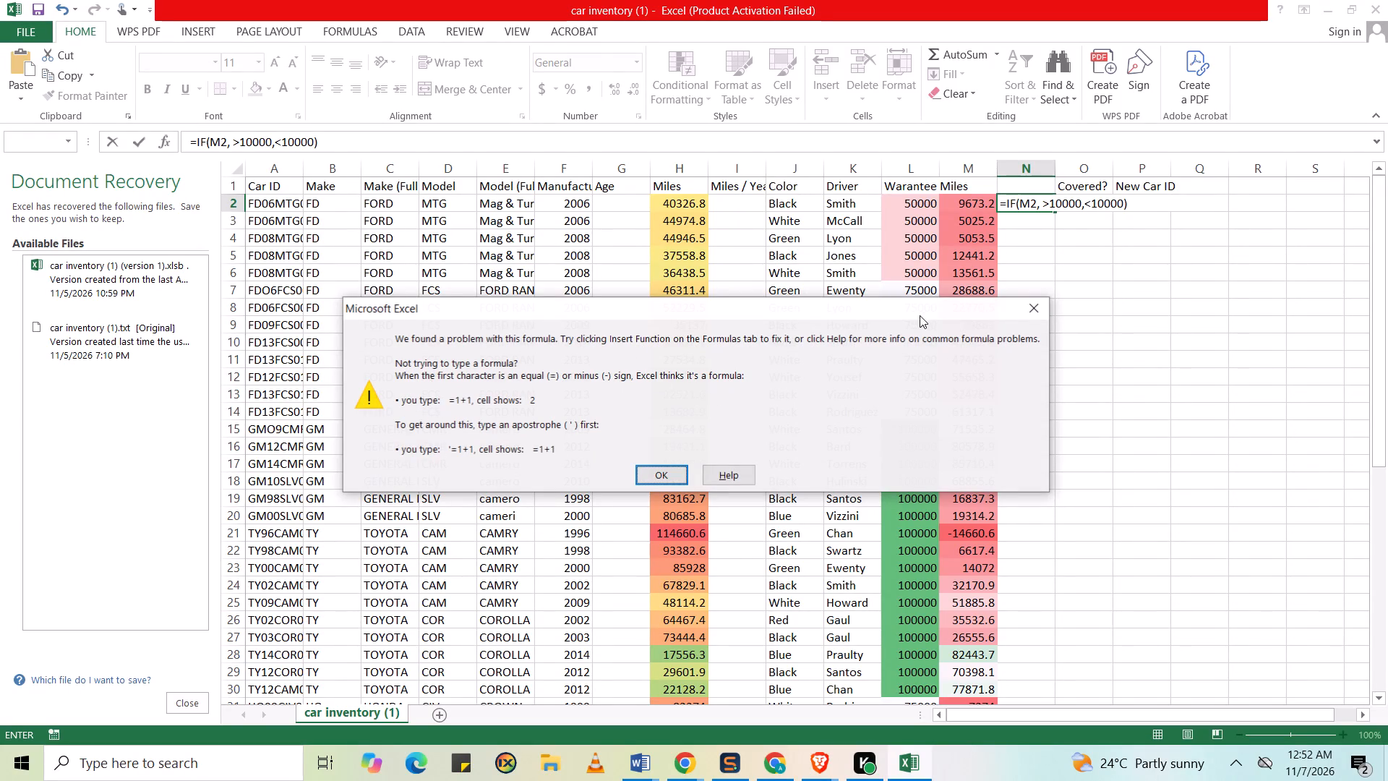
# Correct the formula in cell N2 to =IF(M2, M2>10000,M2<10000) and enter it.
pyautogui.click(1045, 201)
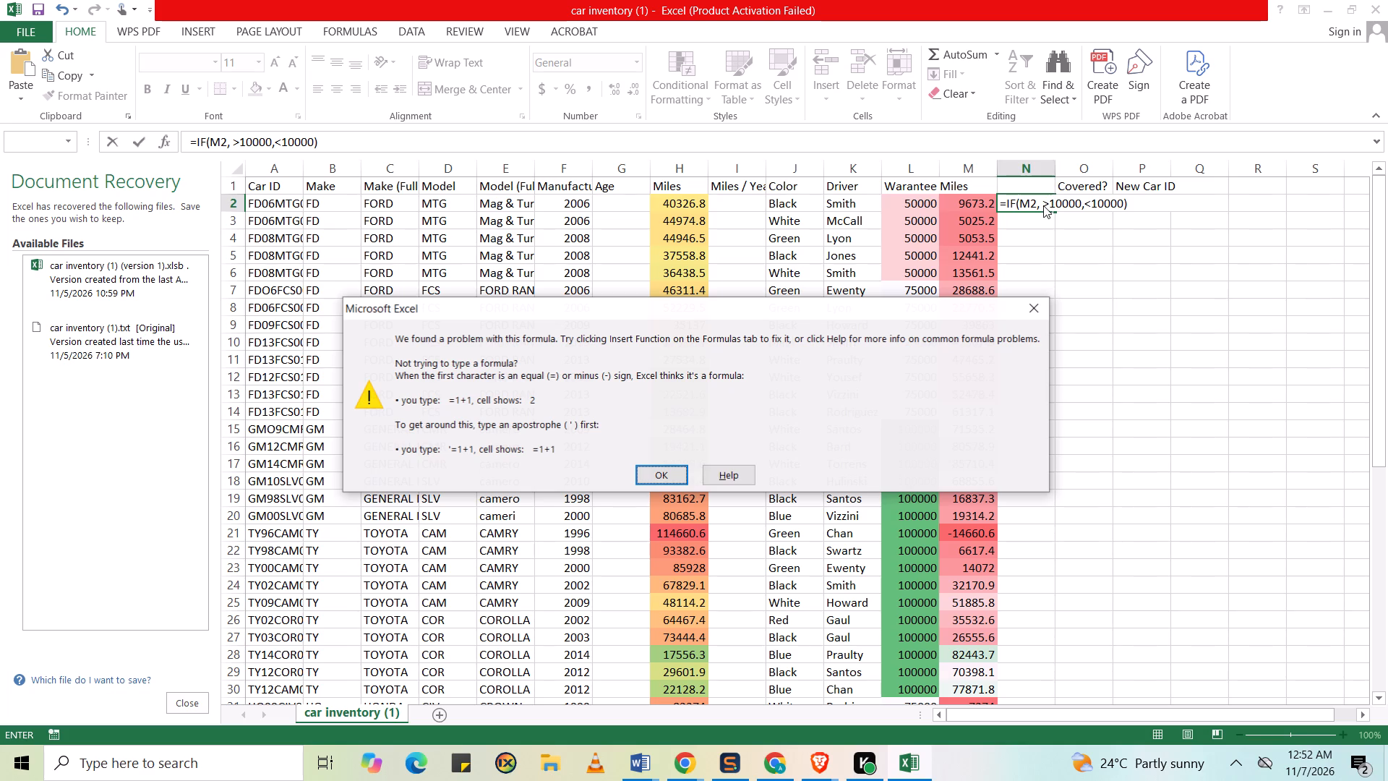
pyautogui.click(1032, 312)
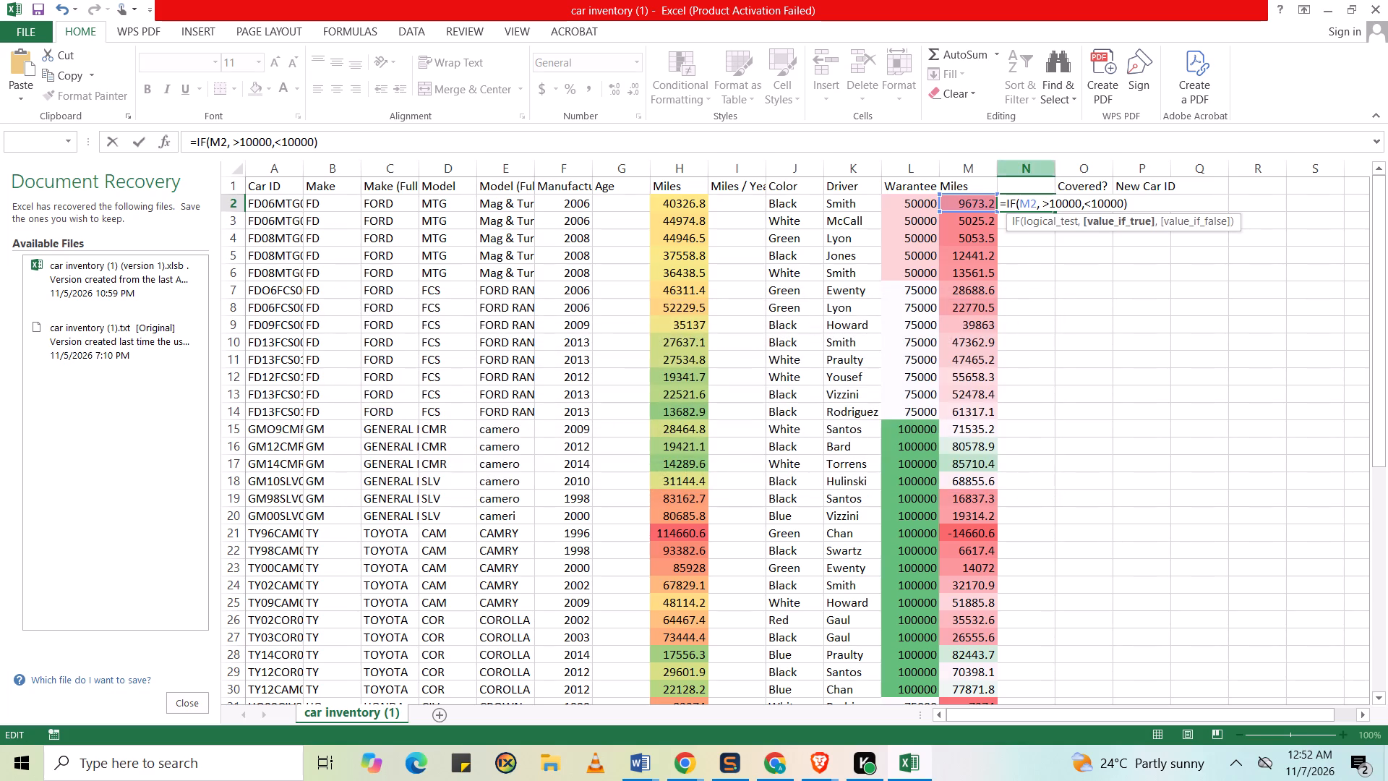
pyautogui.press('1')
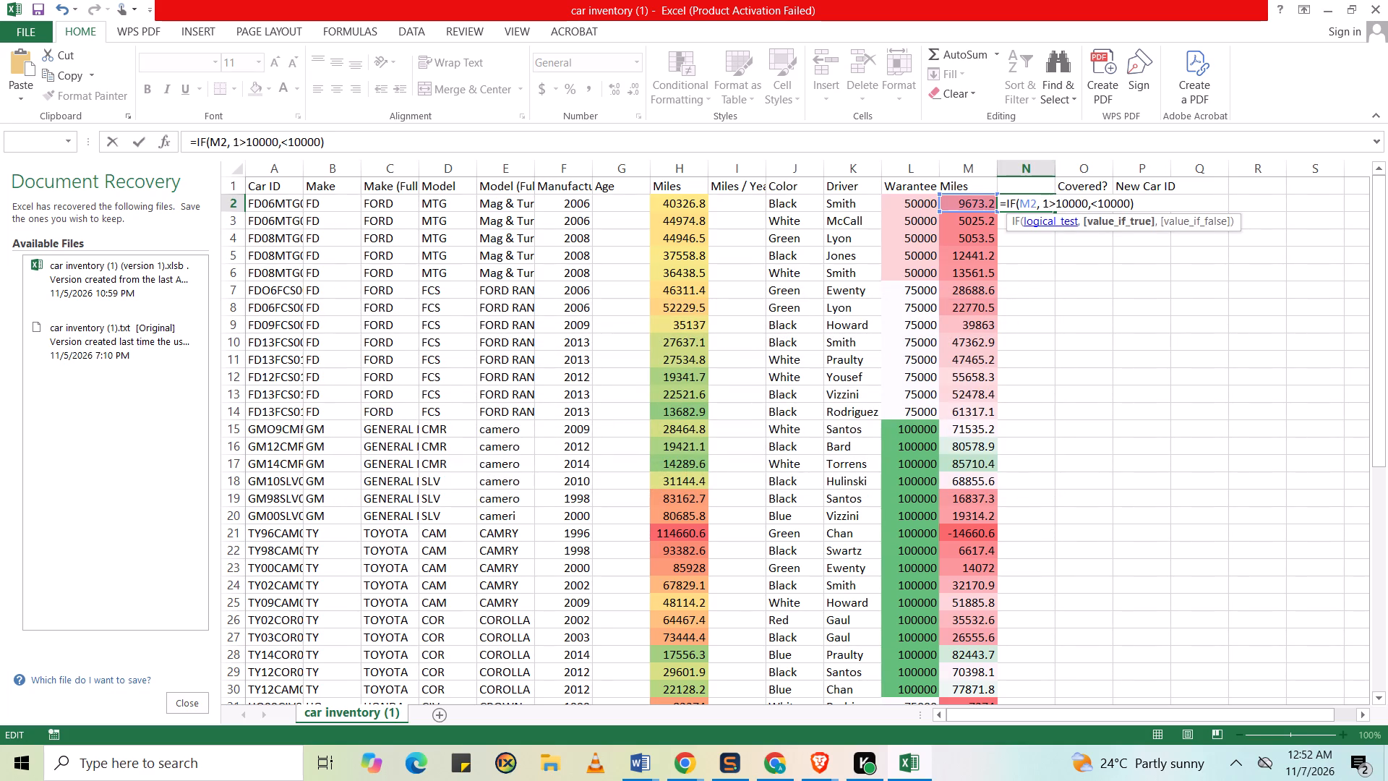
pyautogui.press('BackSpace')
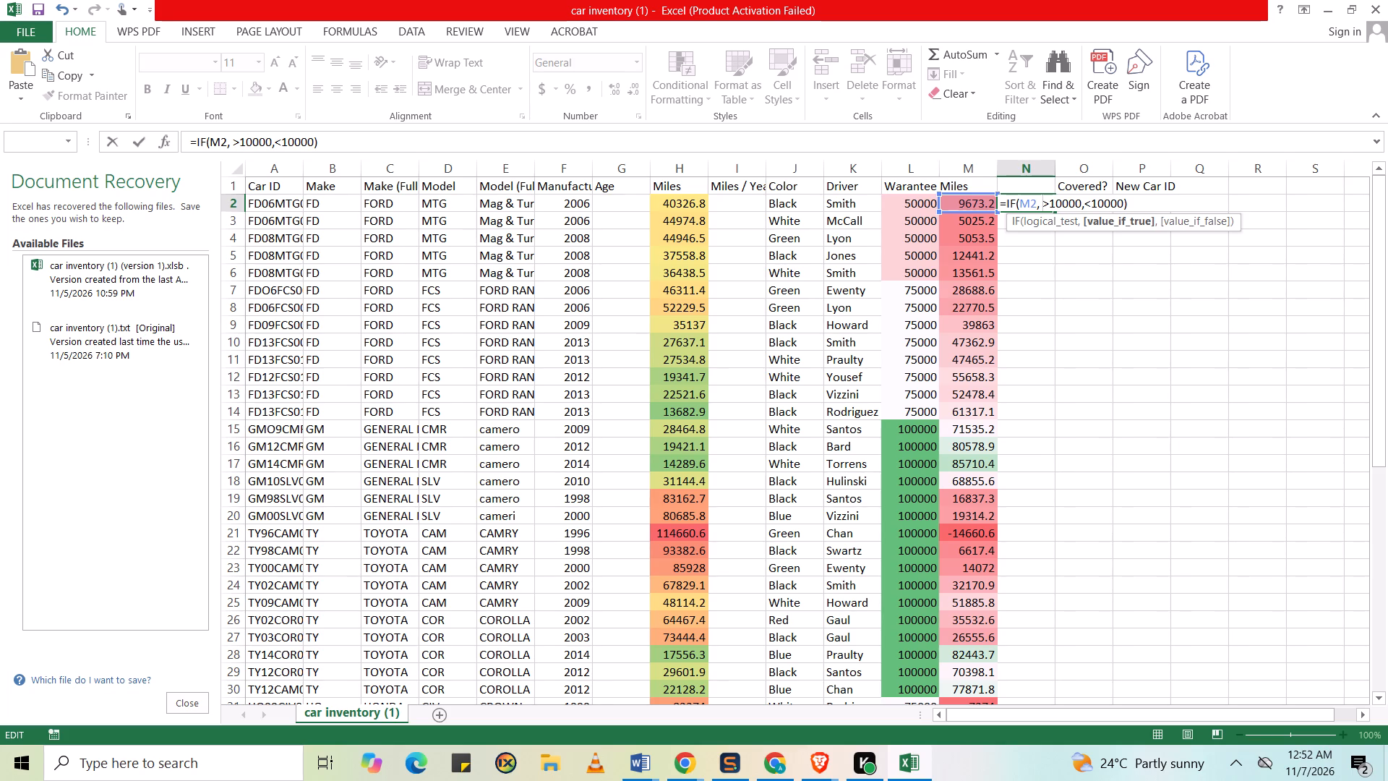
pyautogui.click(968, 206)
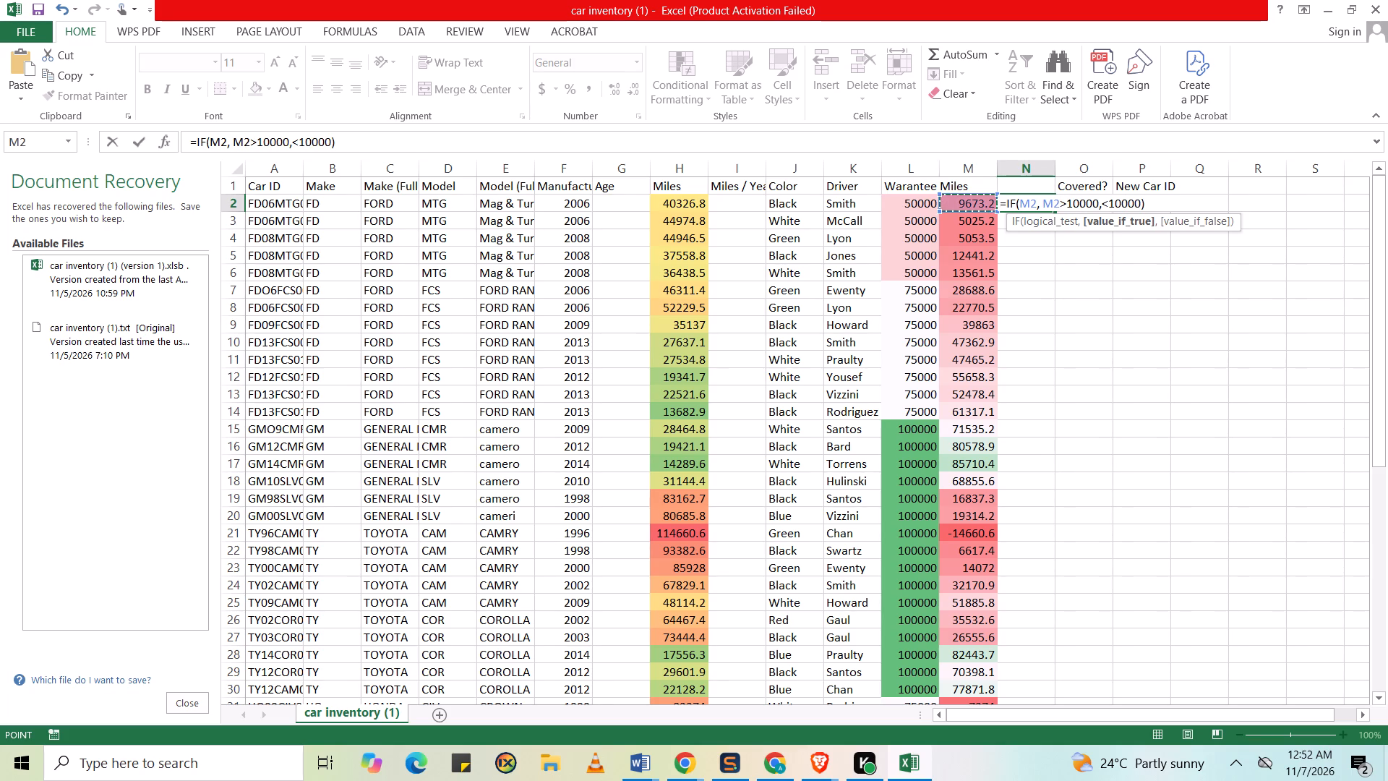
pyautogui.click(1102, 205)
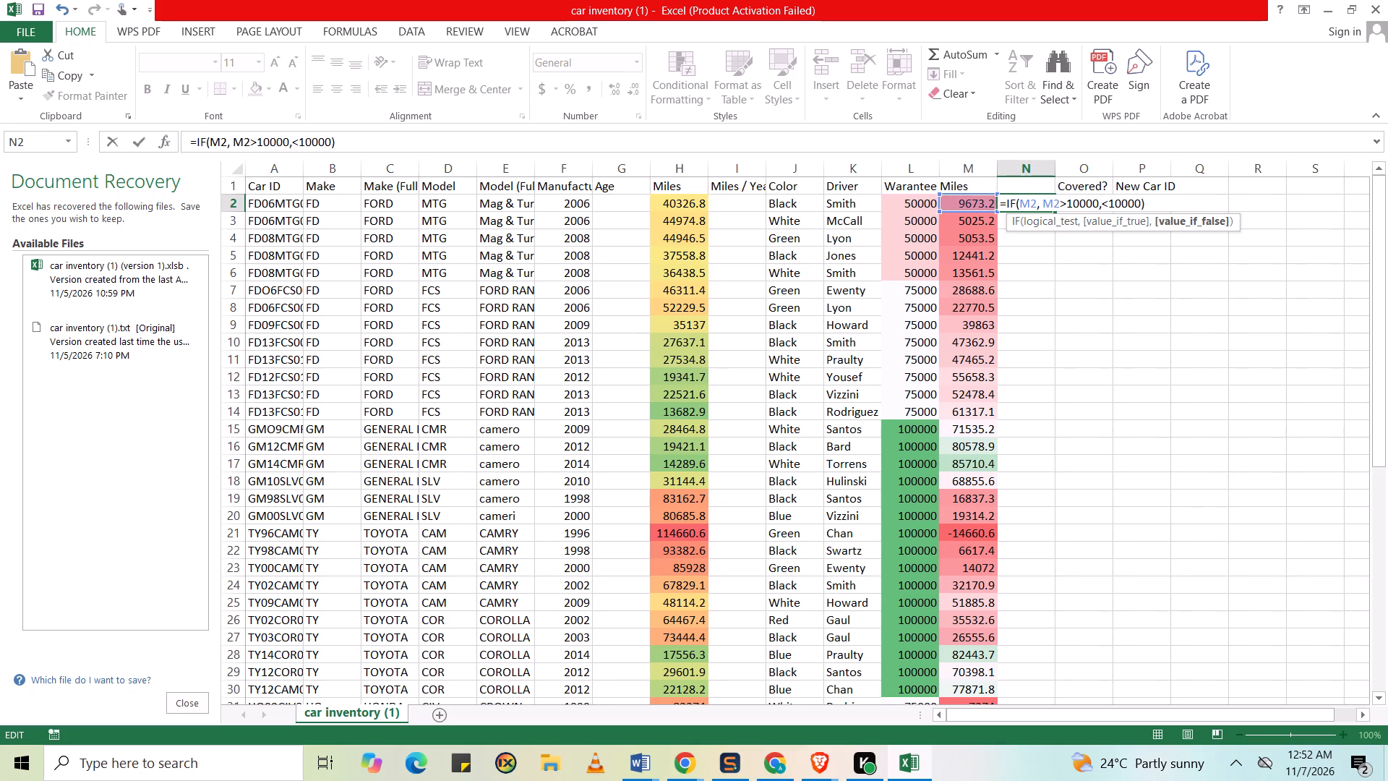
pyautogui.click(986, 197)
pyautogui.click(980, 204)
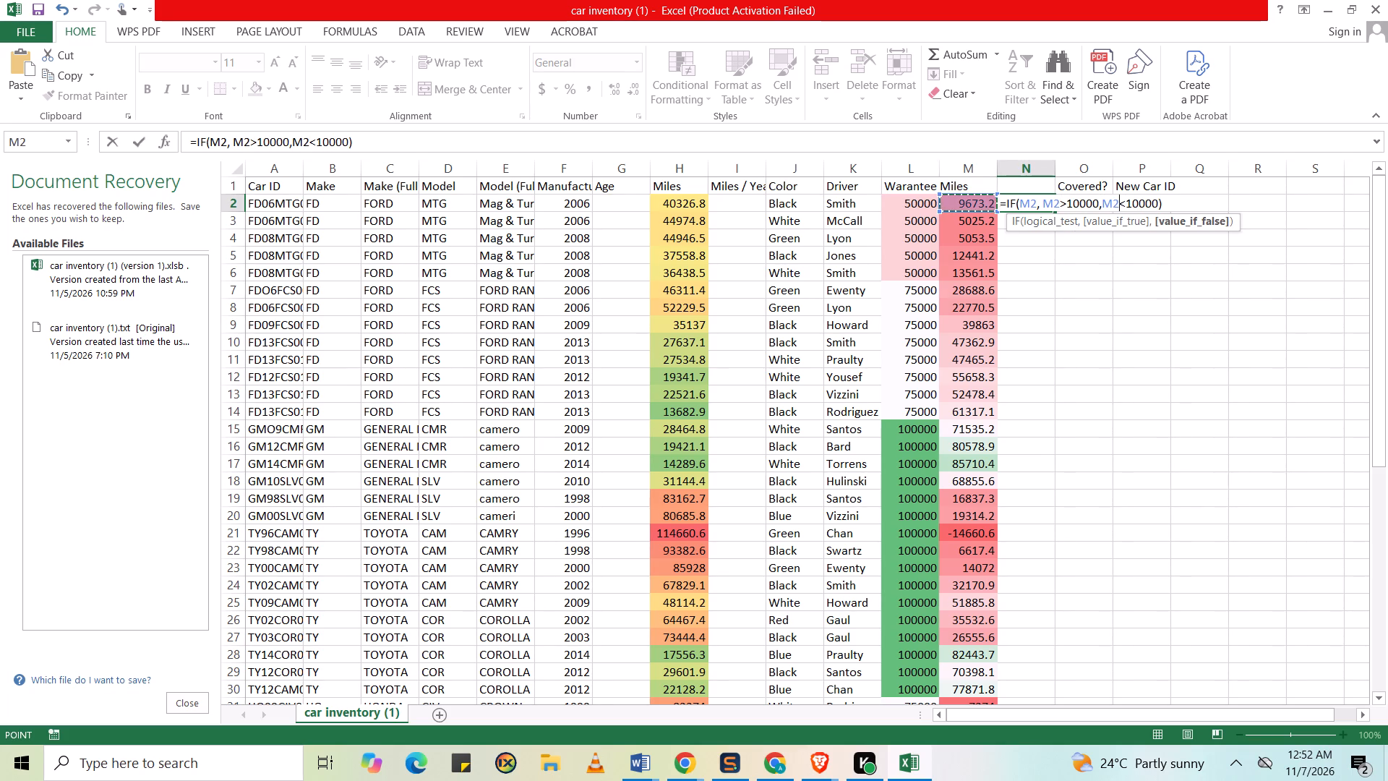
pyautogui.press('Return')
# Fill the IF formula from cell N2 down column N through row 53.
pyautogui.click(1024, 205)
pyautogui.moveTo(1054, 212); pyautogui.dragTo(1082, 704)
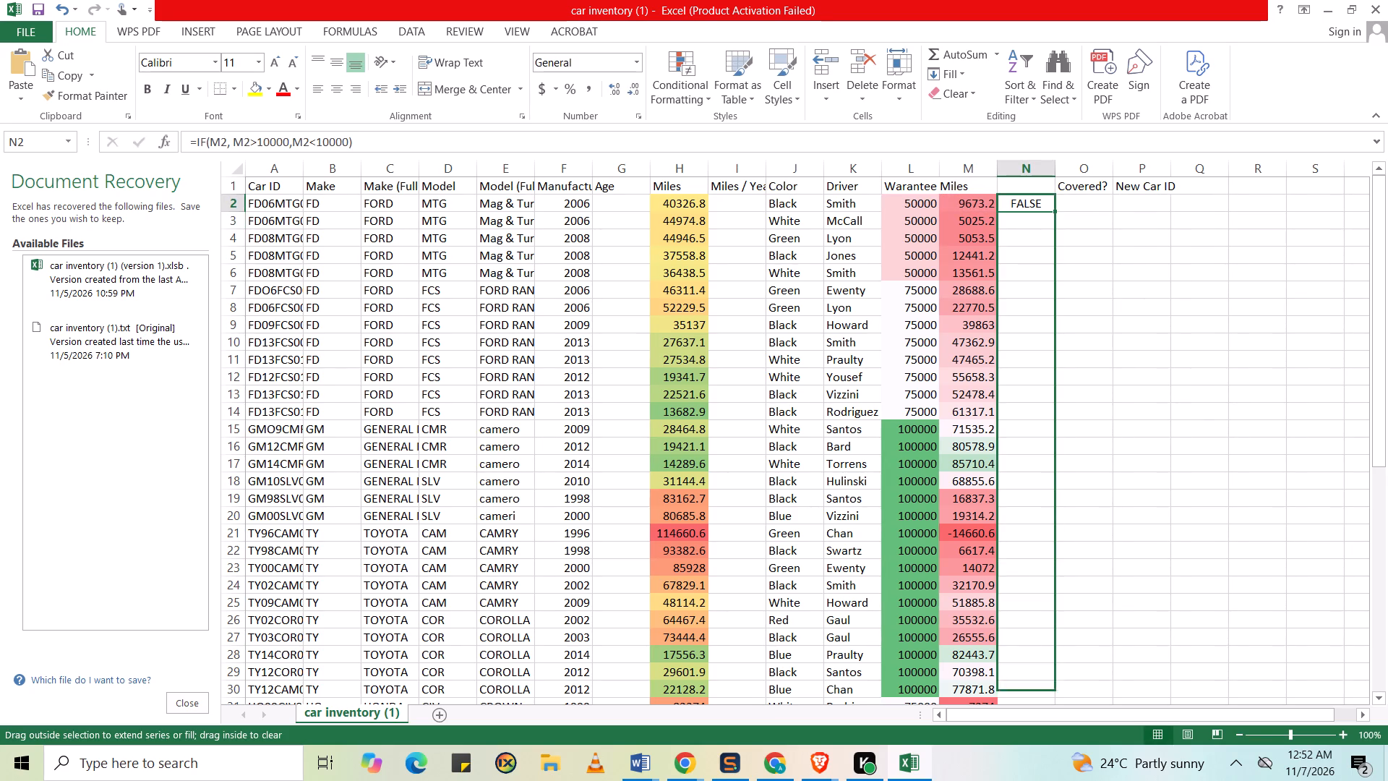
pyautogui.moveTo(1082, 704); pyautogui.dragTo(1082, 712)
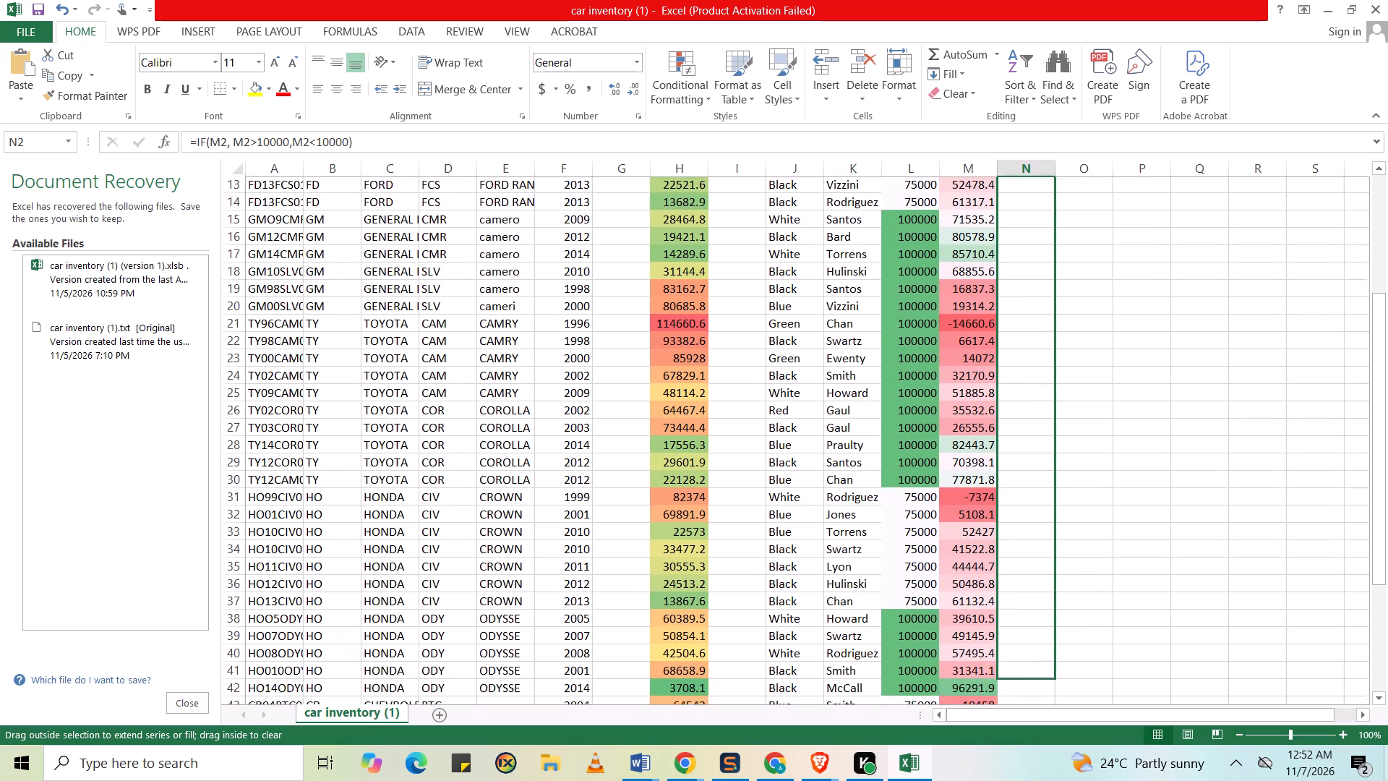
pyautogui.moveTo(1082, 712); pyautogui.dragTo(1082, 710)
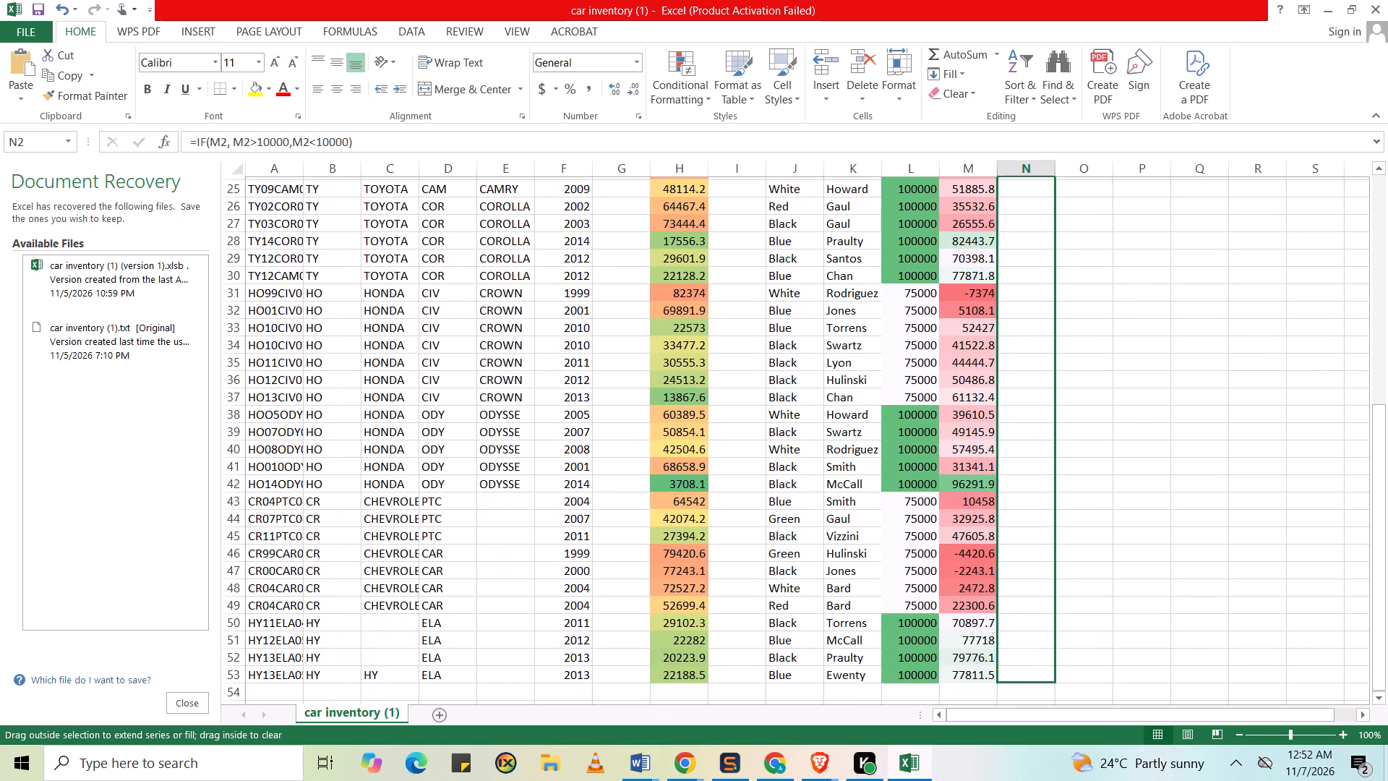
pyautogui.moveTo(1082, 710); pyautogui.dragTo(1068, 662)
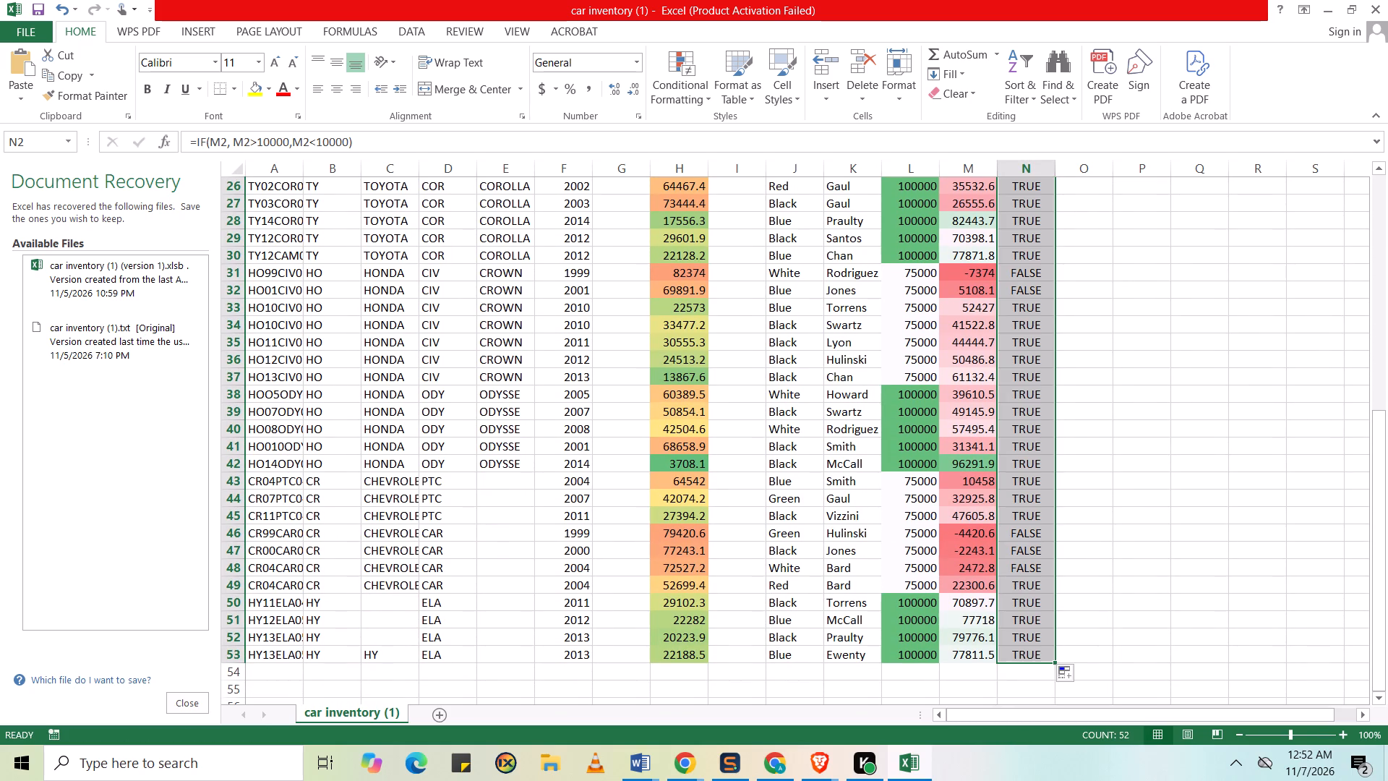
# Apply the three traffic lights icon set (green, yellow and red circles) to the IF results in N2:N53.
pyautogui.moveTo(1374, 616); pyautogui.dragTo(1287, 335)
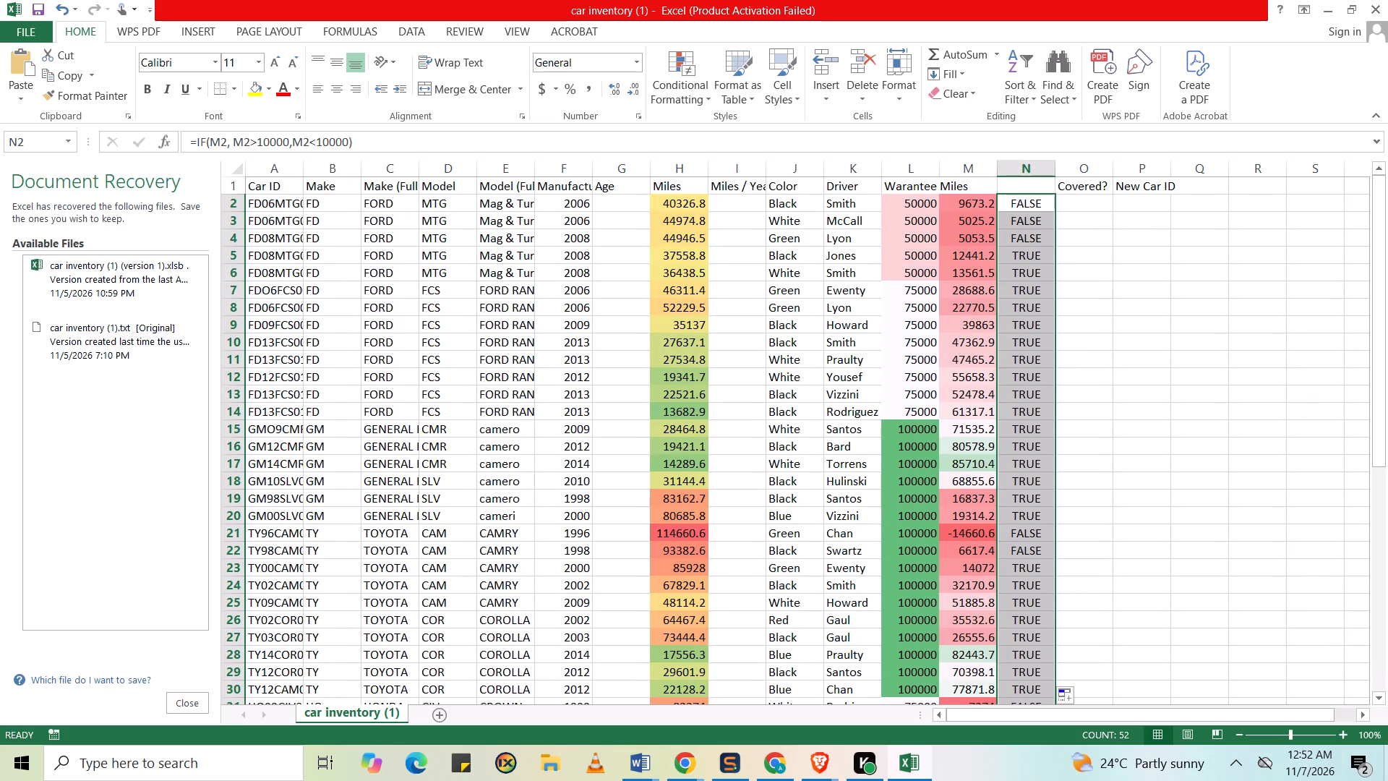
pyautogui.click(657, 76)
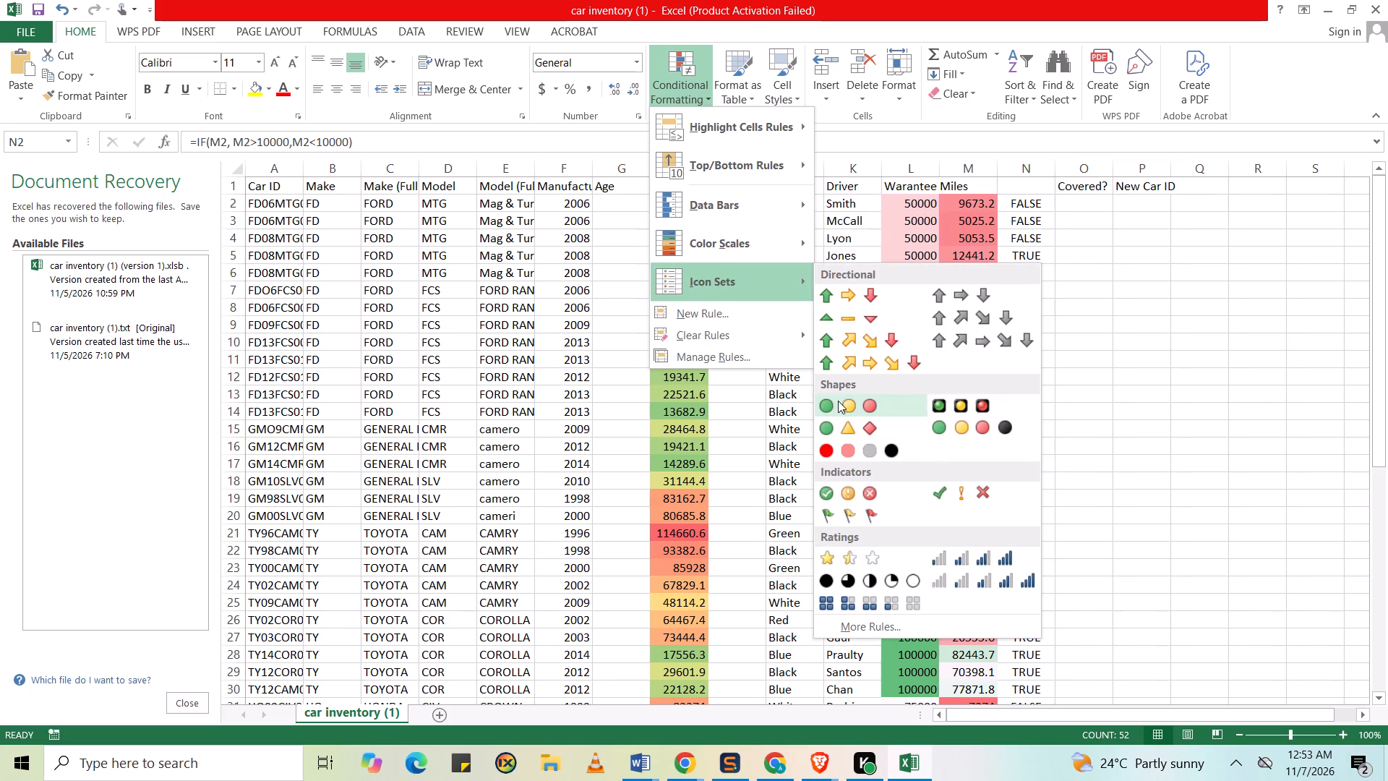
pyautogui.click(837, 401)
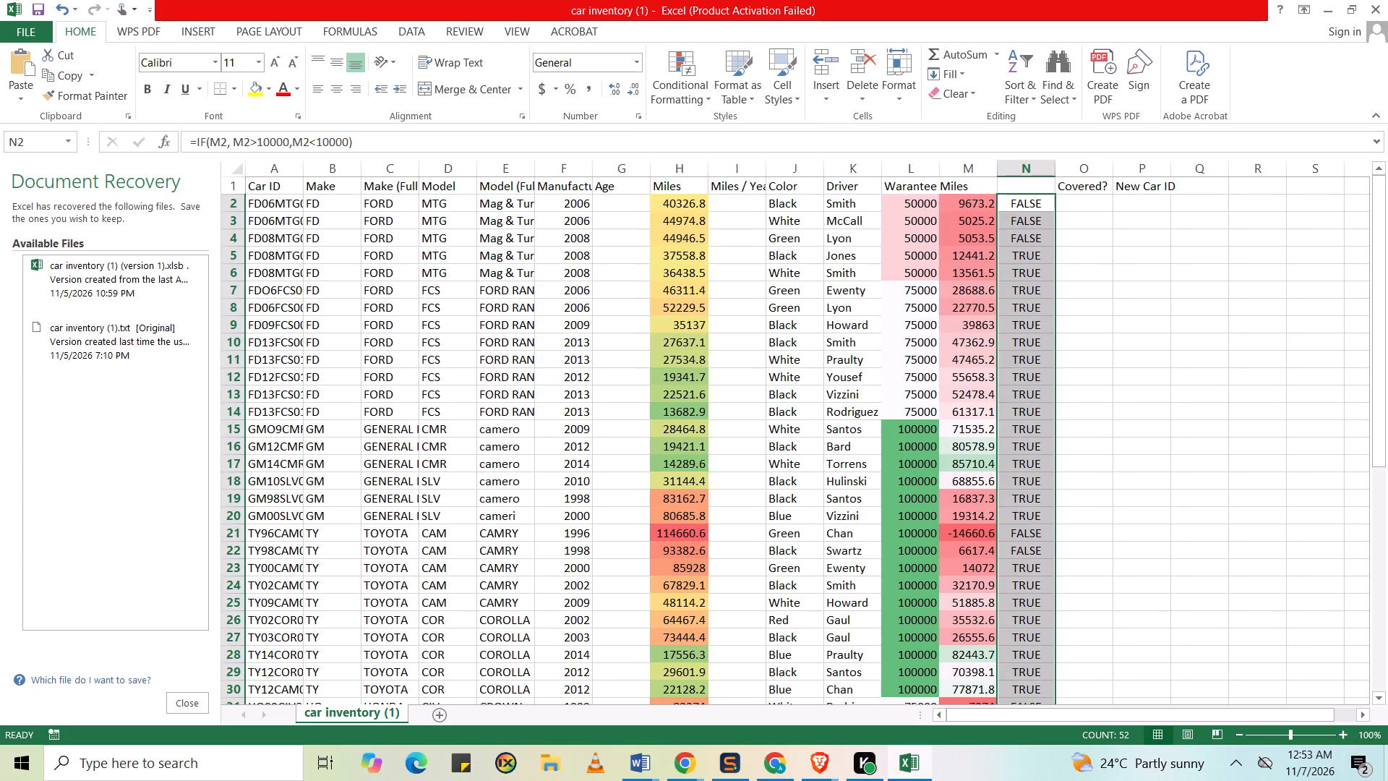
pyautogui.click(1058, 234)
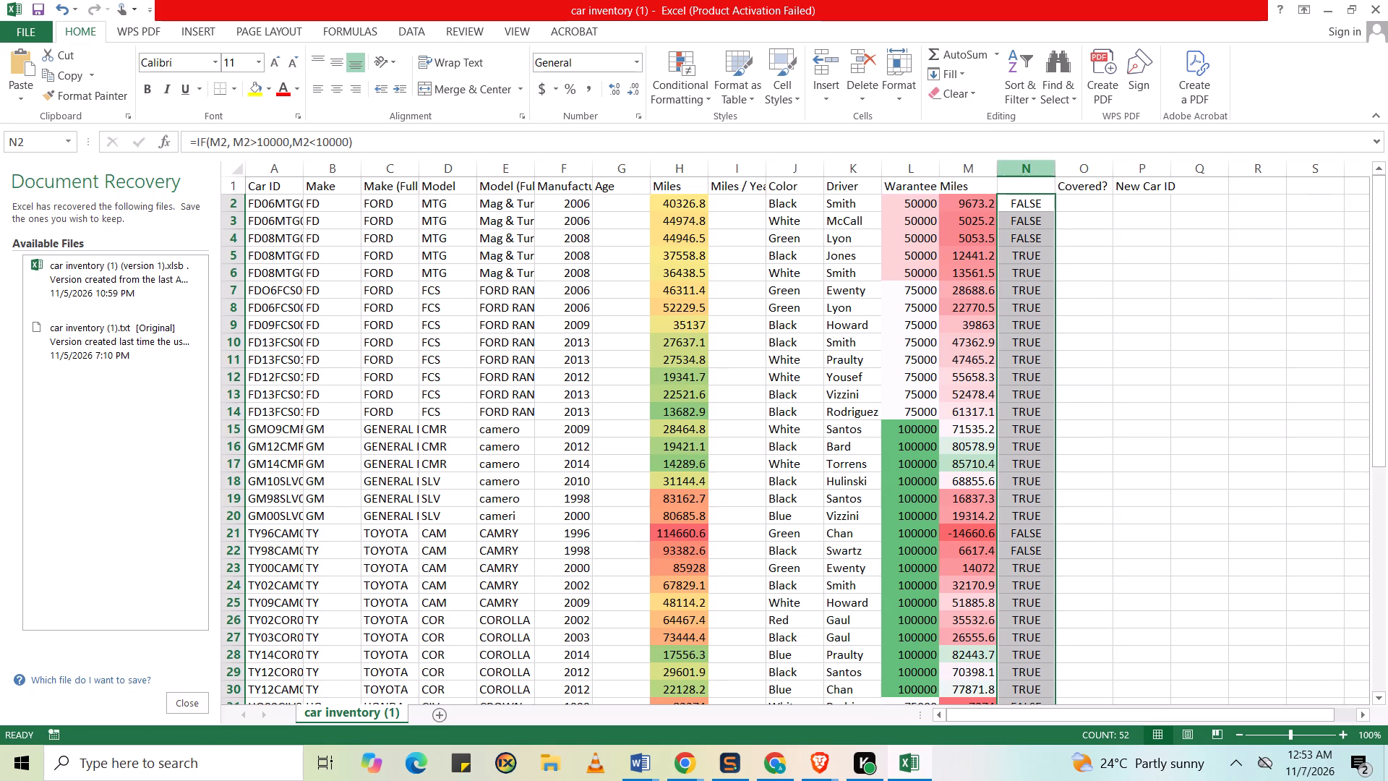
# Select the whole of column N and apply the three traffic lights icon set to it.
pyautogui.click(1011, 176)
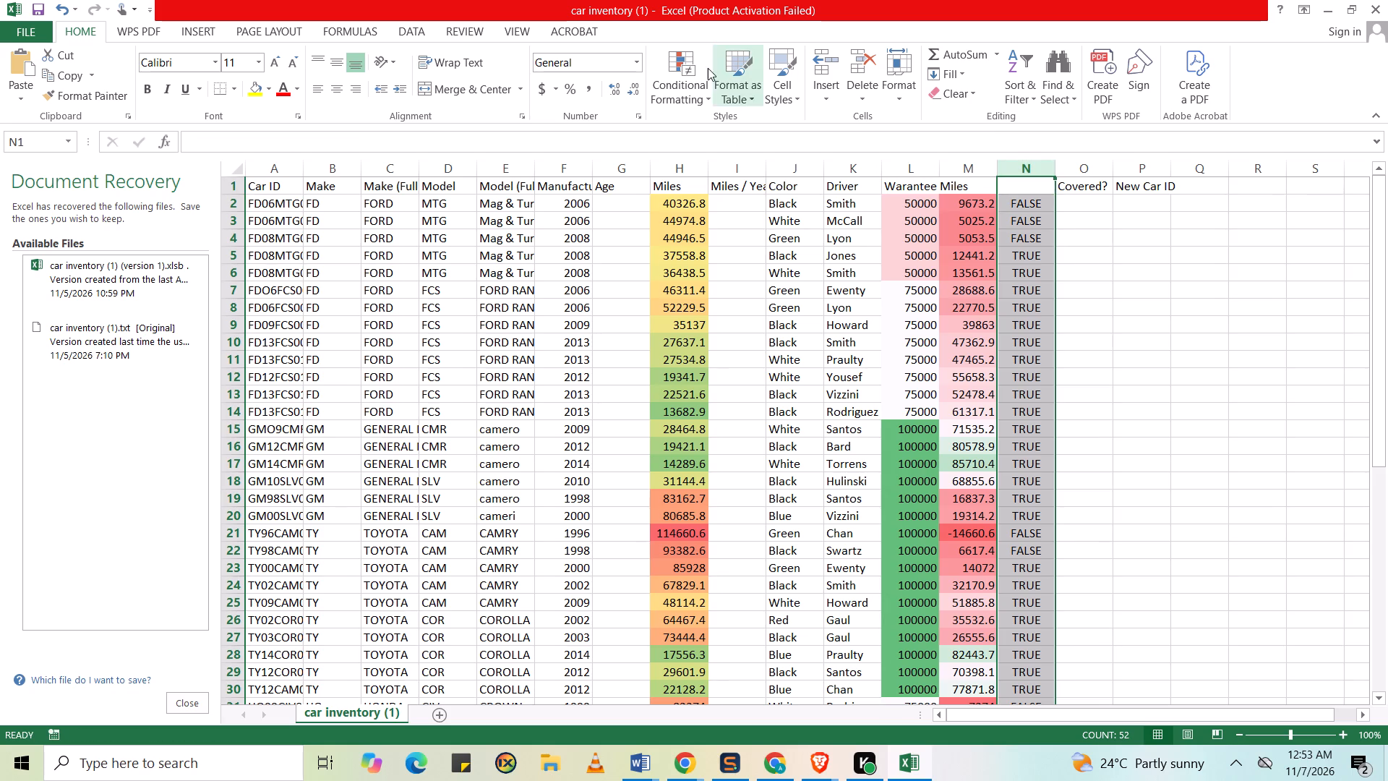
pyautogui.click(697, 72)
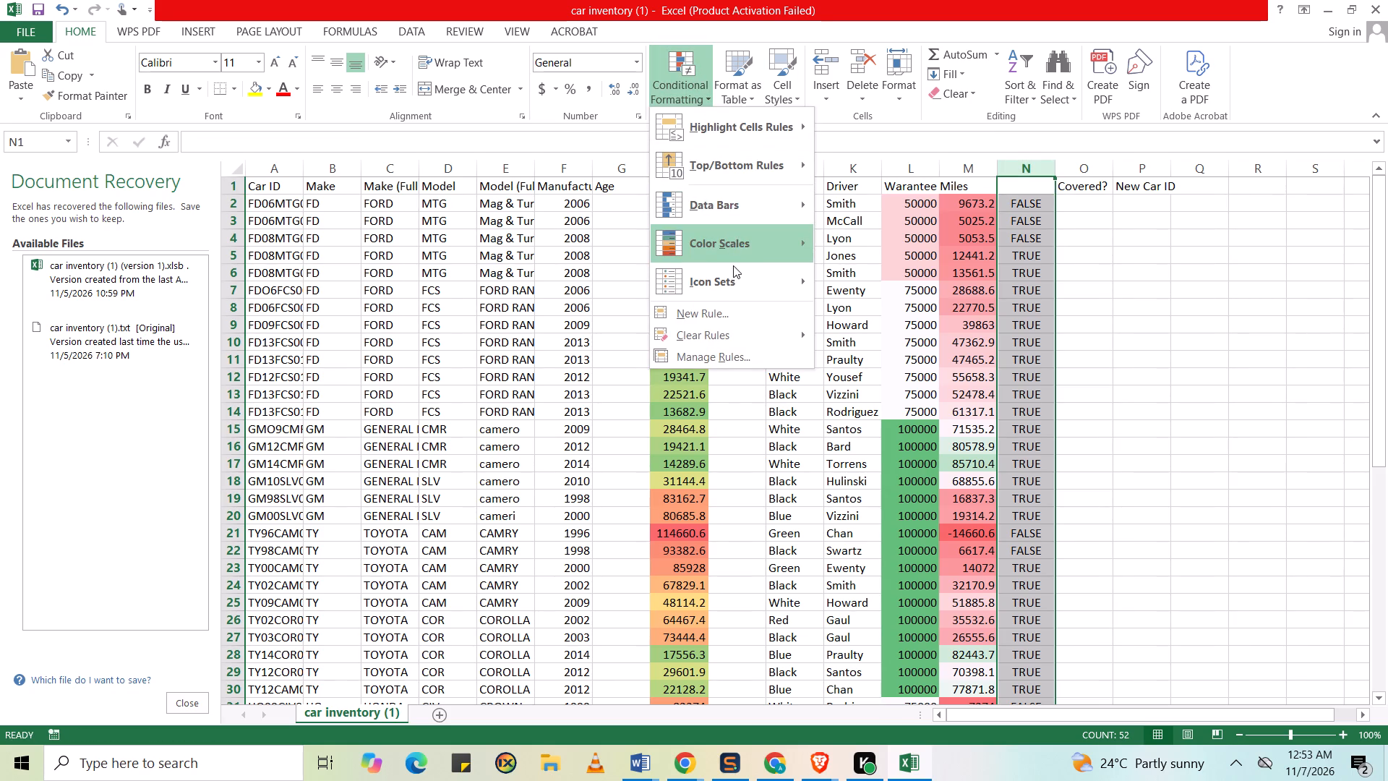
pyautogui.click(733, 270)
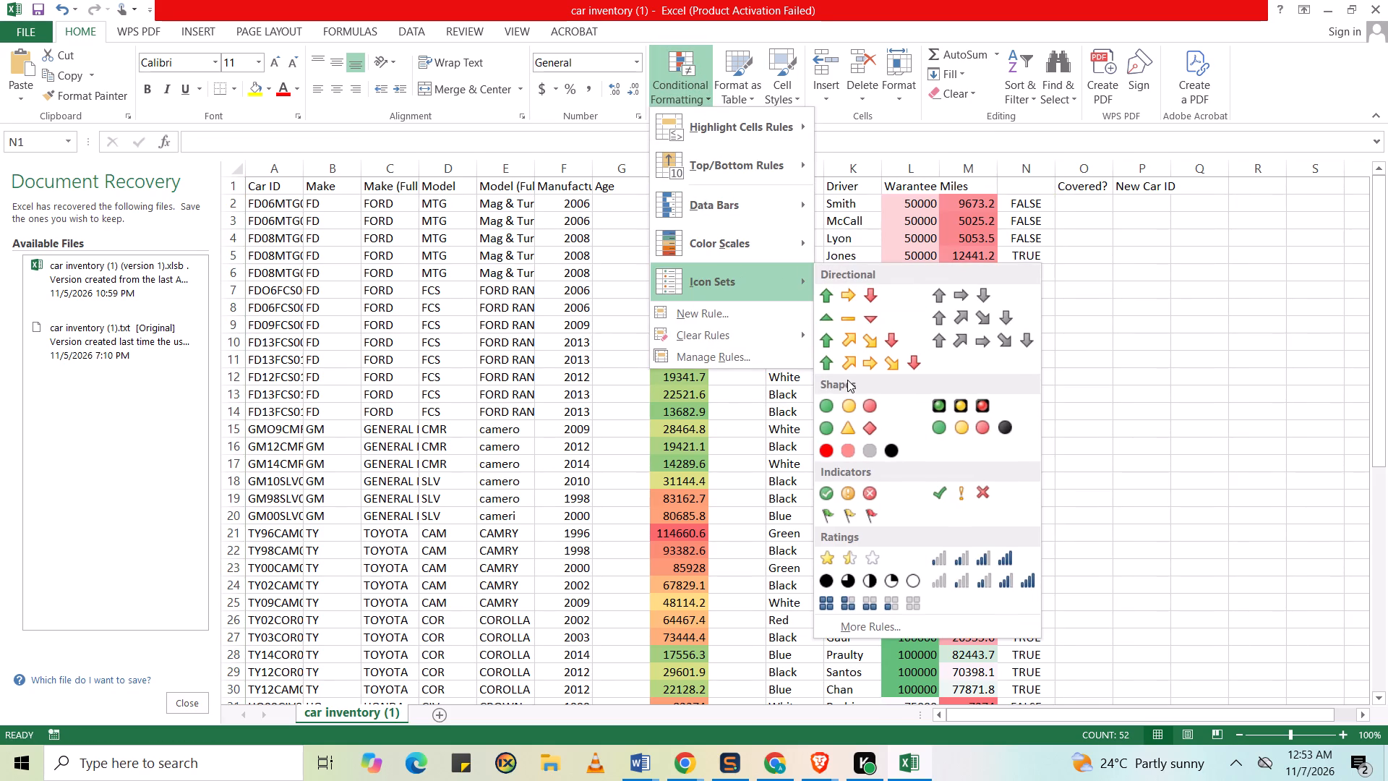
pyautogui.click(844, 405)
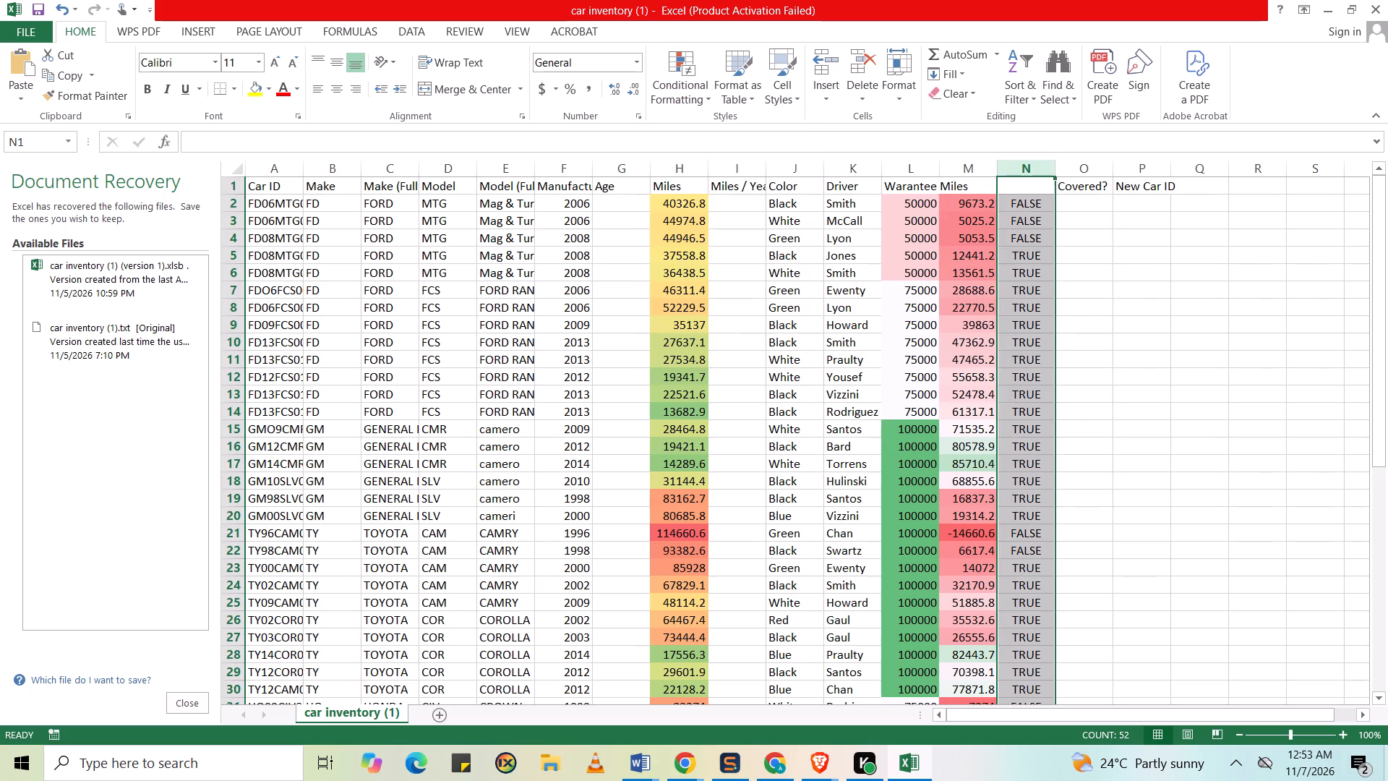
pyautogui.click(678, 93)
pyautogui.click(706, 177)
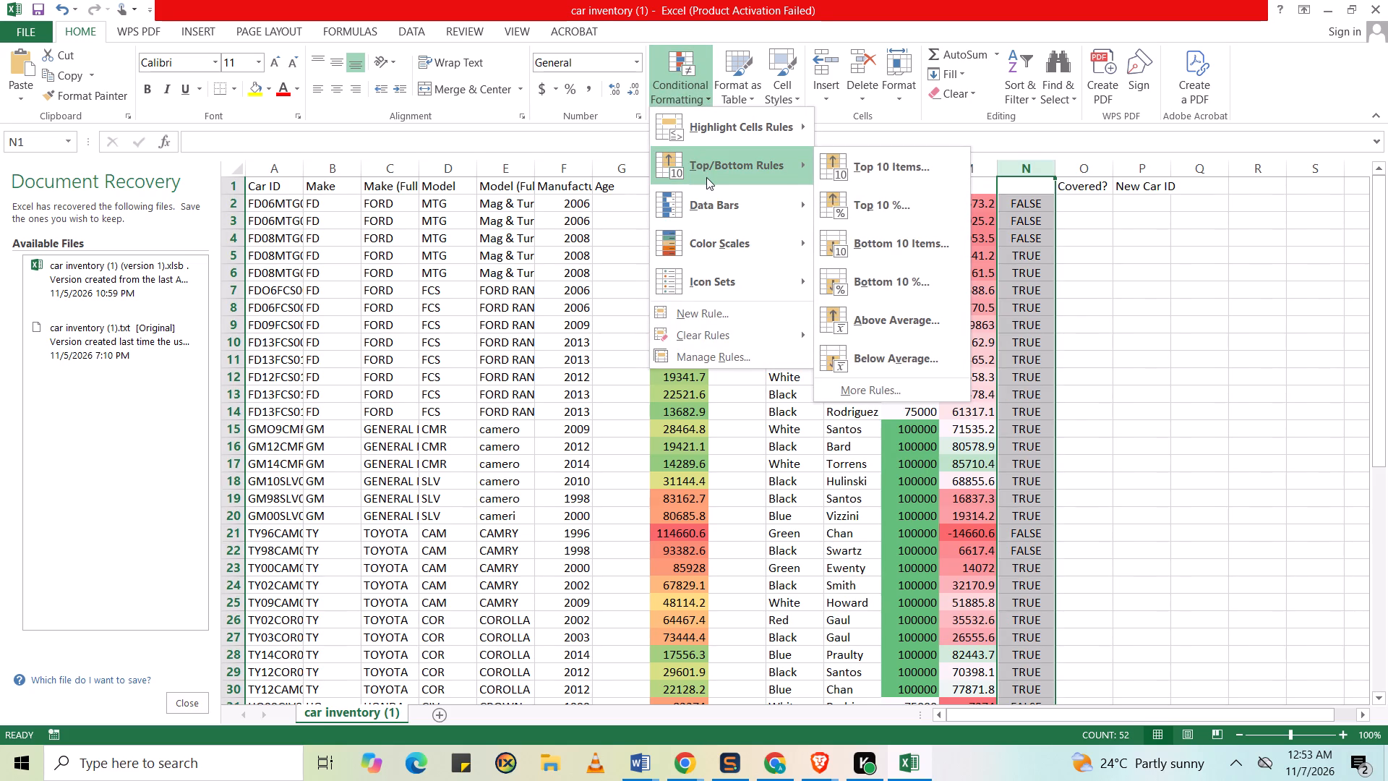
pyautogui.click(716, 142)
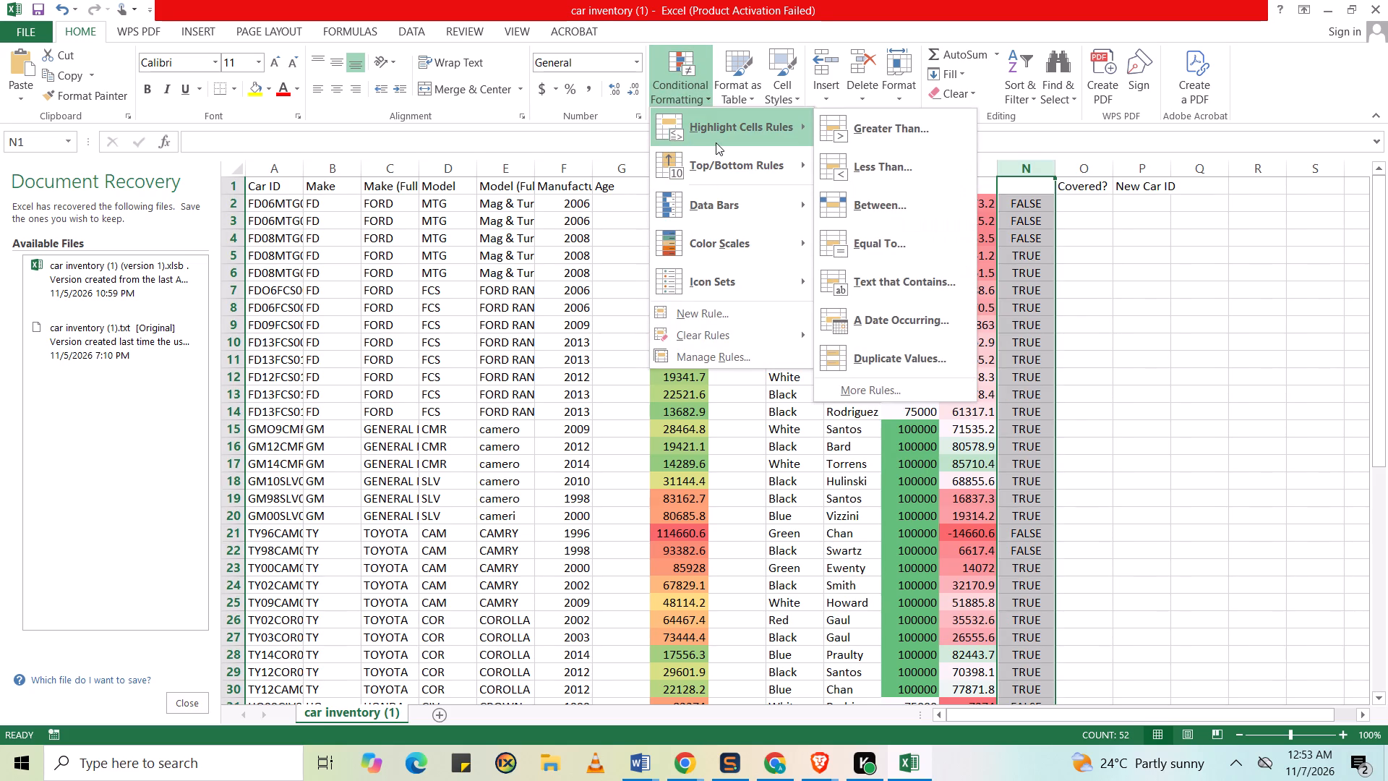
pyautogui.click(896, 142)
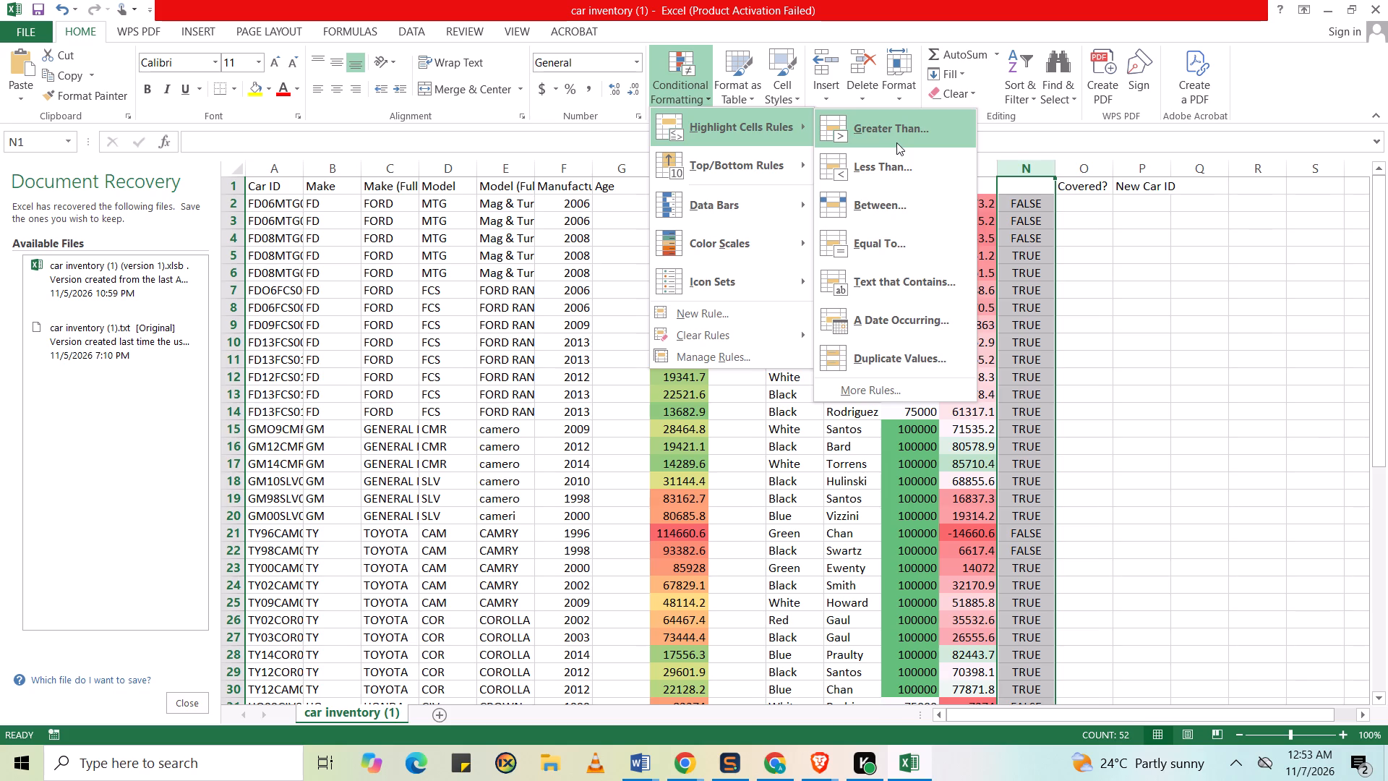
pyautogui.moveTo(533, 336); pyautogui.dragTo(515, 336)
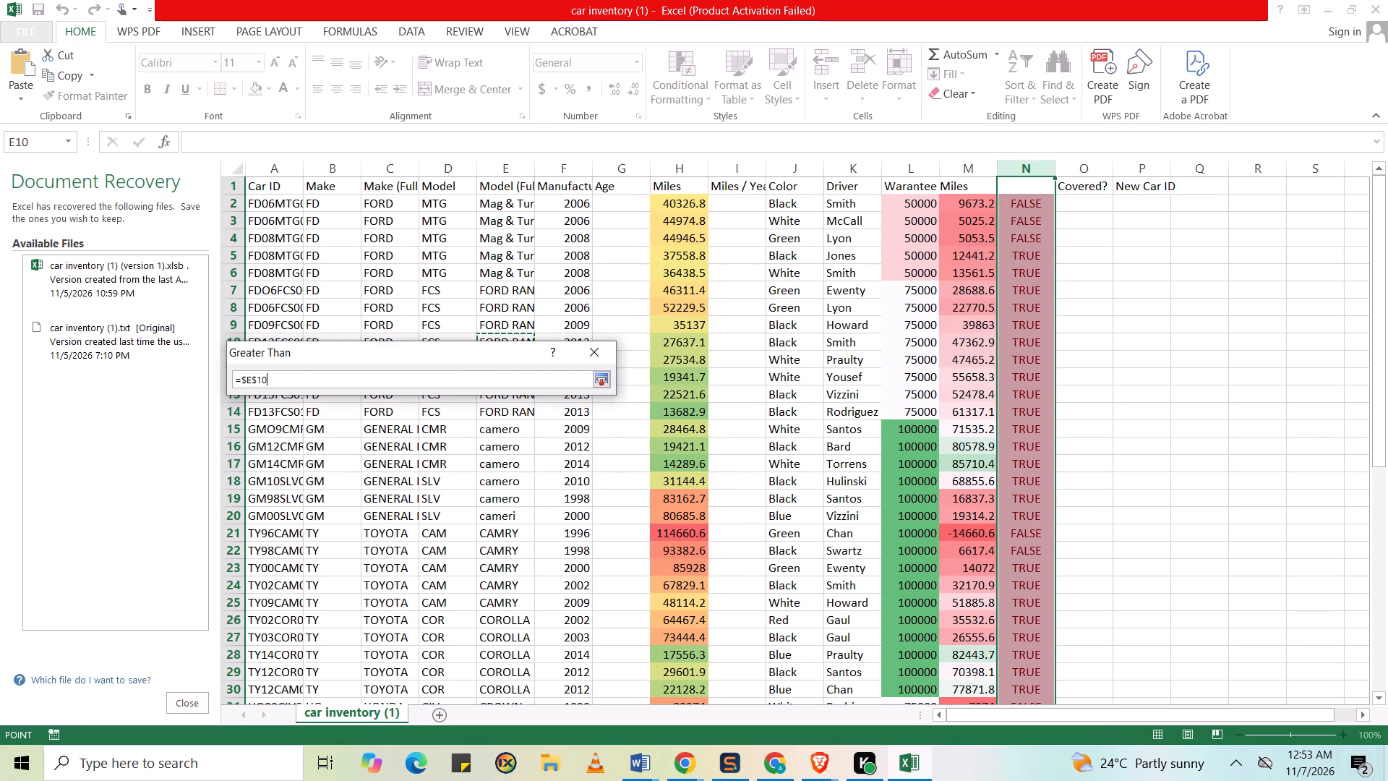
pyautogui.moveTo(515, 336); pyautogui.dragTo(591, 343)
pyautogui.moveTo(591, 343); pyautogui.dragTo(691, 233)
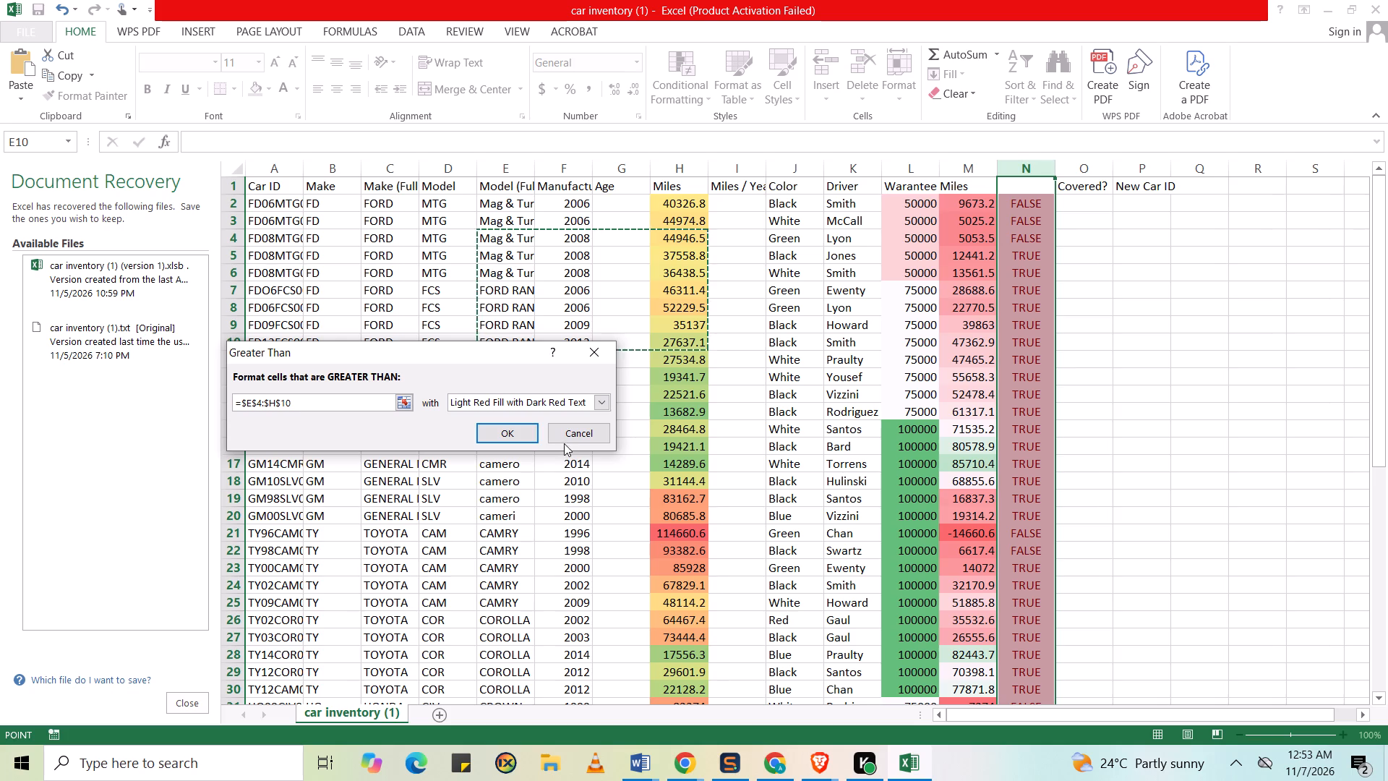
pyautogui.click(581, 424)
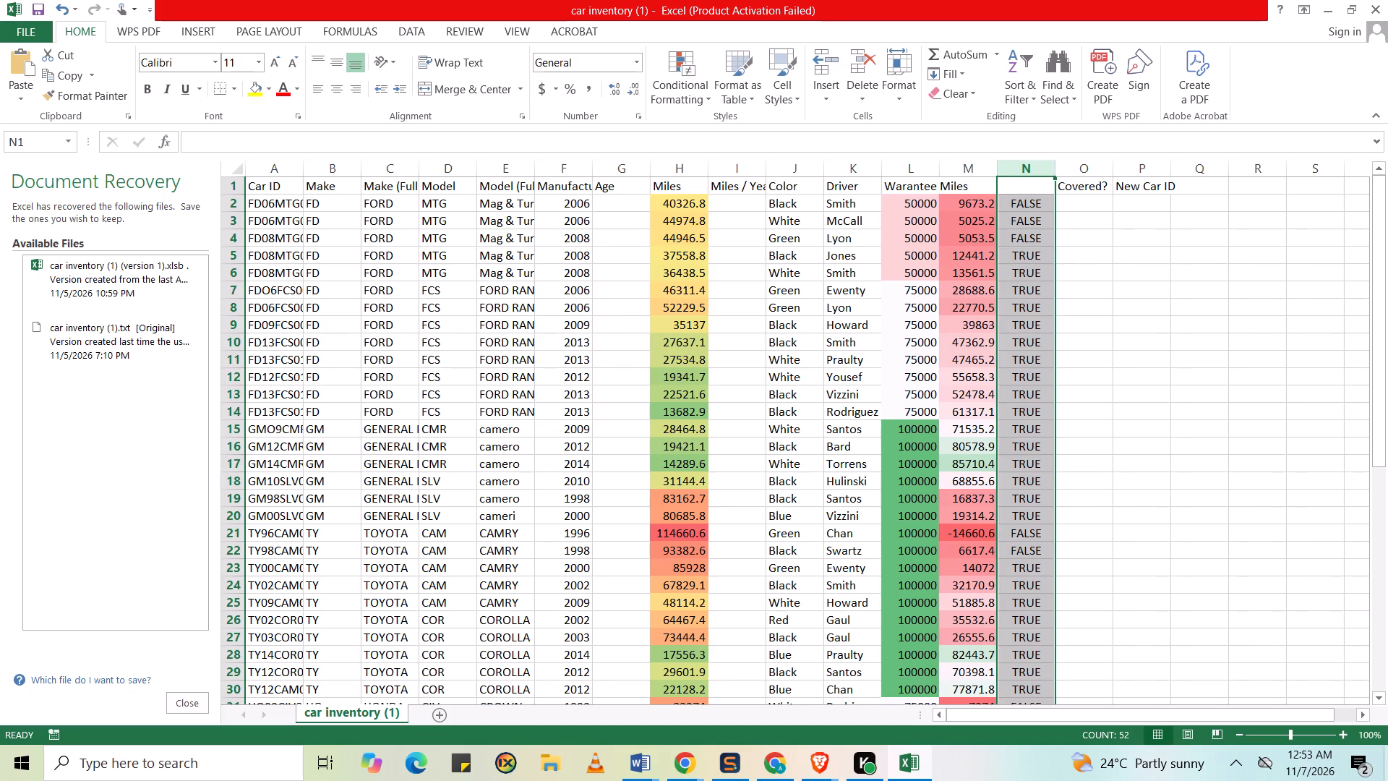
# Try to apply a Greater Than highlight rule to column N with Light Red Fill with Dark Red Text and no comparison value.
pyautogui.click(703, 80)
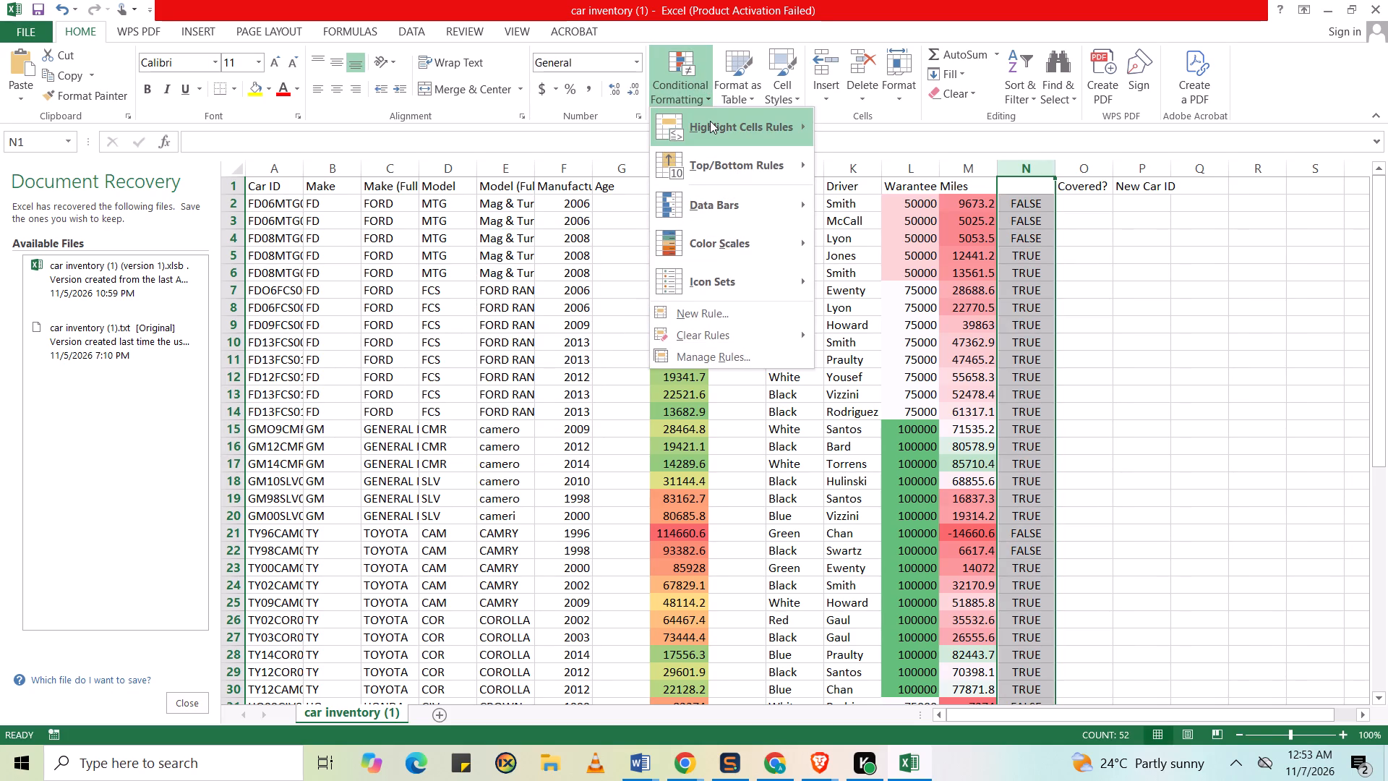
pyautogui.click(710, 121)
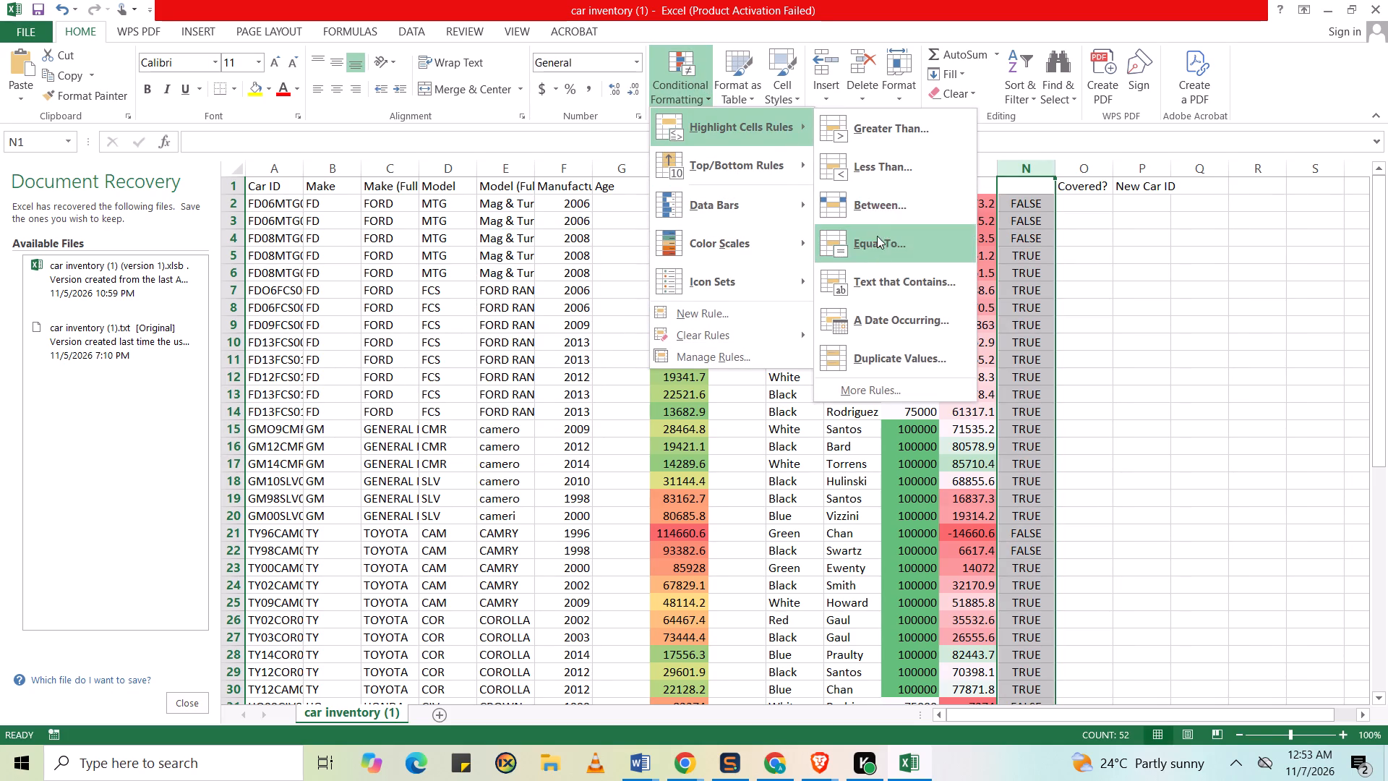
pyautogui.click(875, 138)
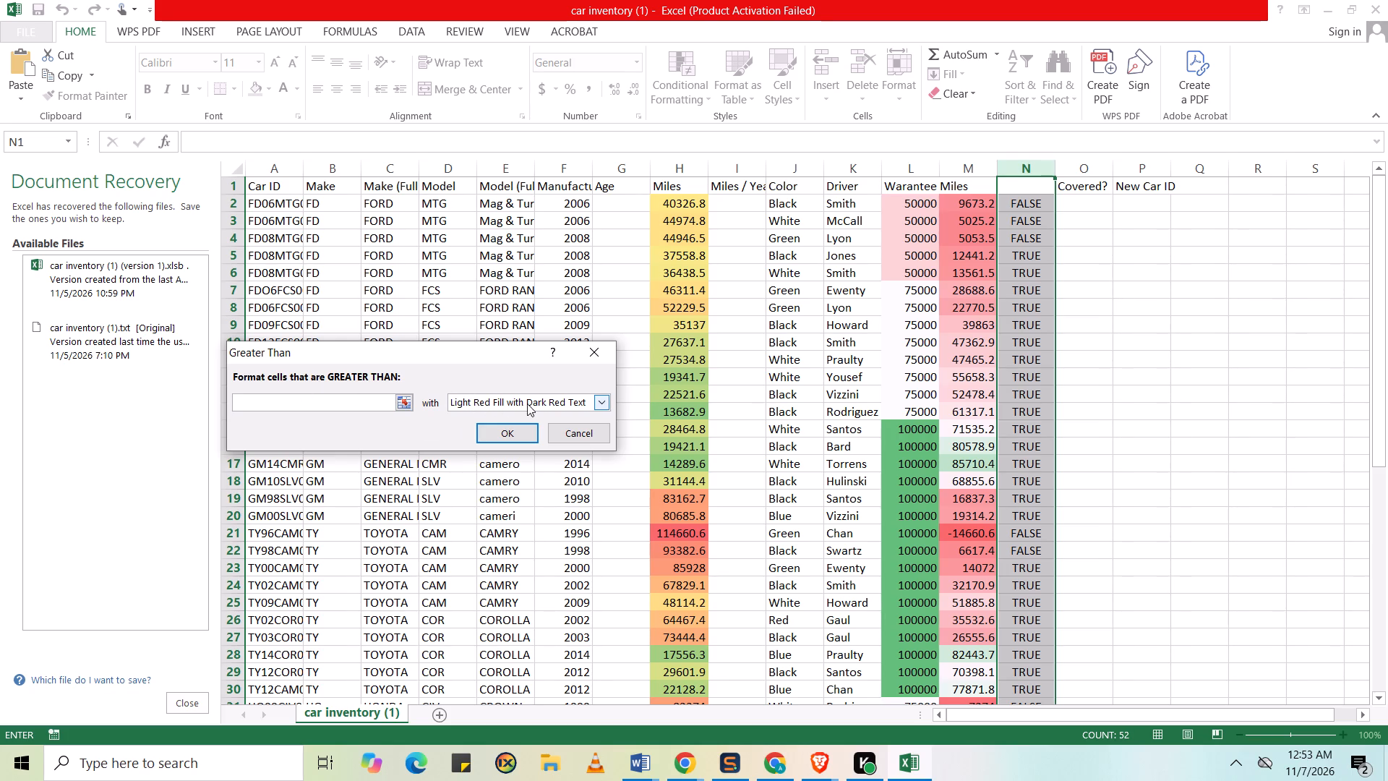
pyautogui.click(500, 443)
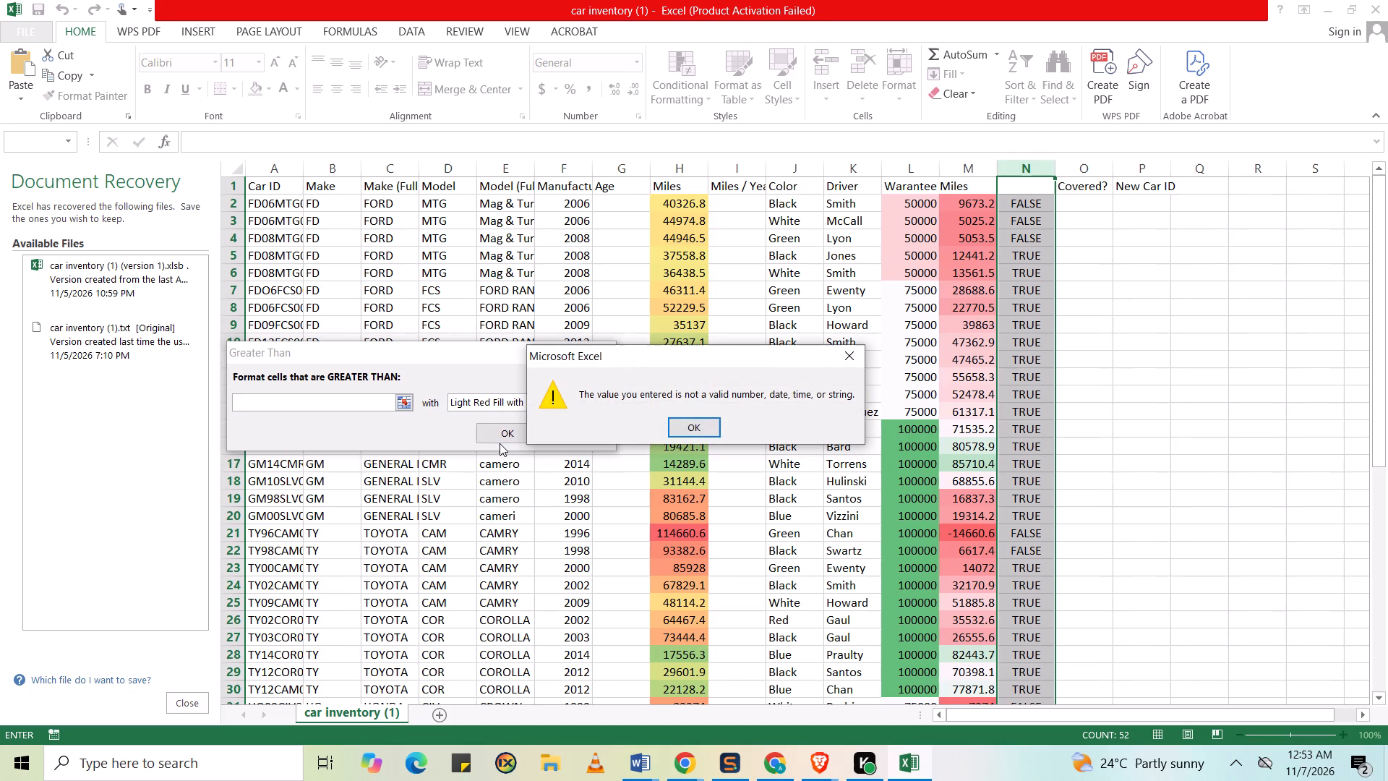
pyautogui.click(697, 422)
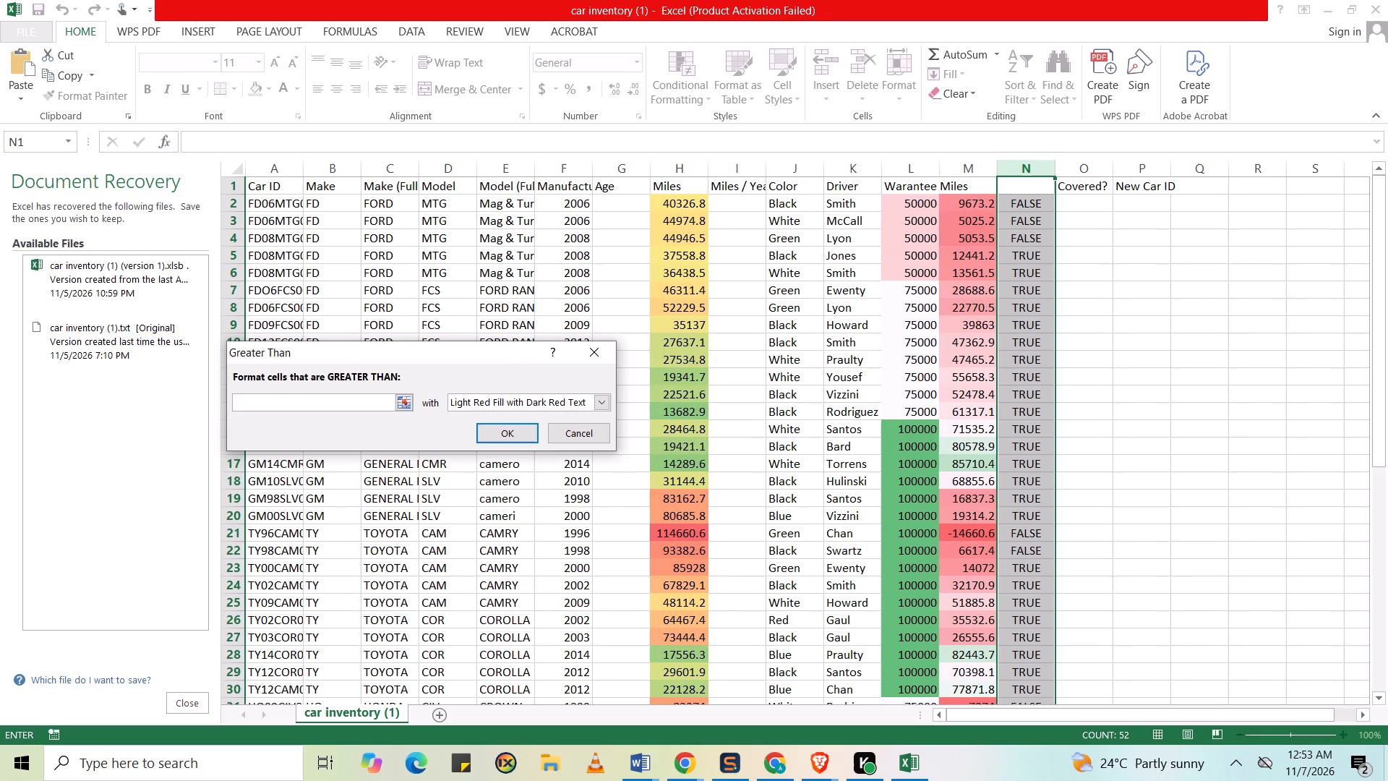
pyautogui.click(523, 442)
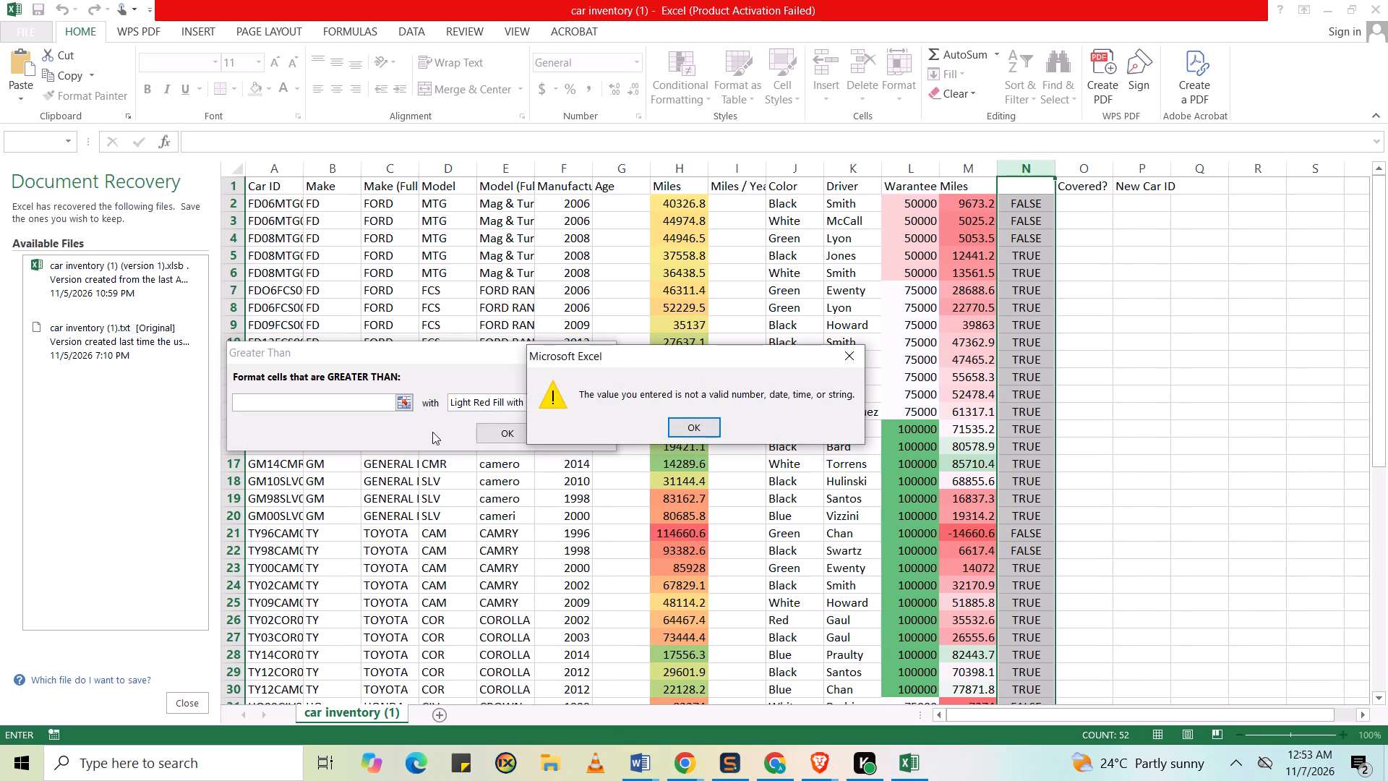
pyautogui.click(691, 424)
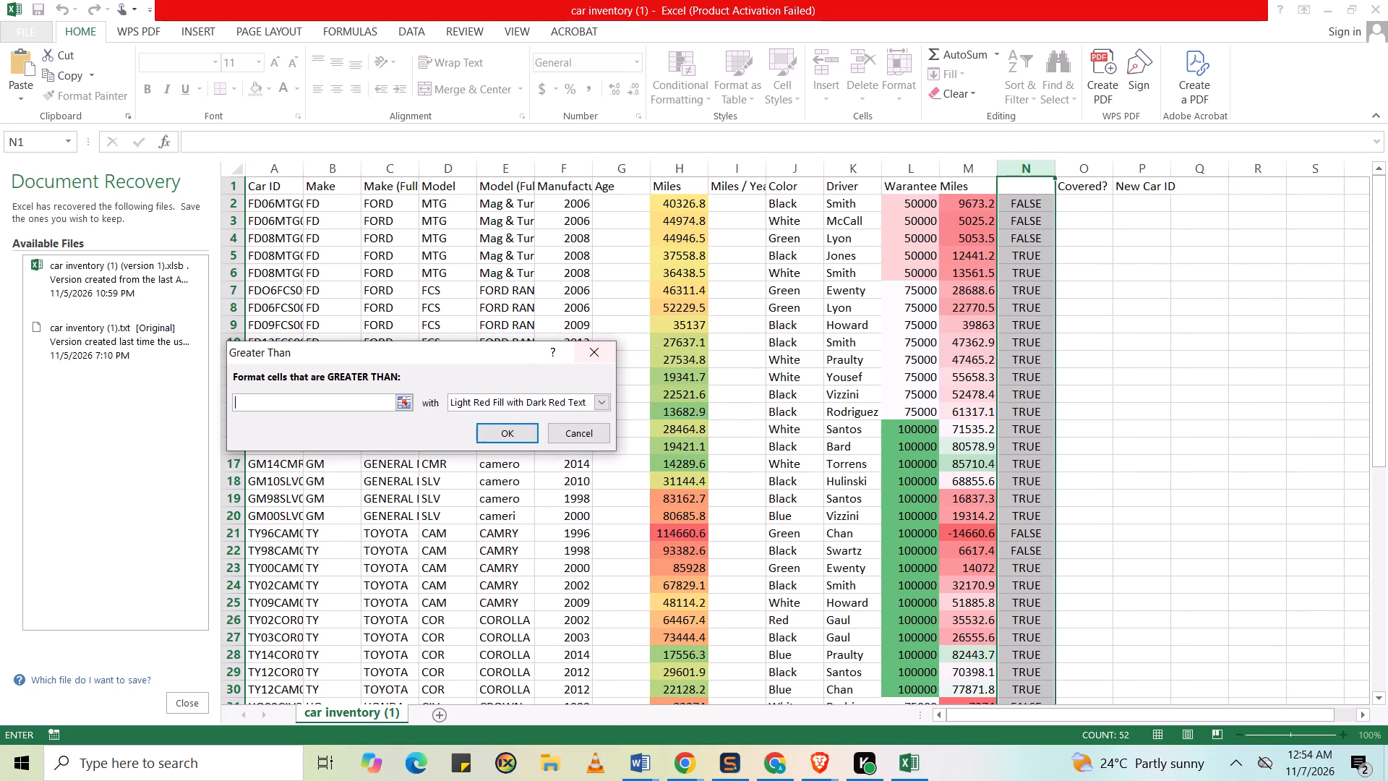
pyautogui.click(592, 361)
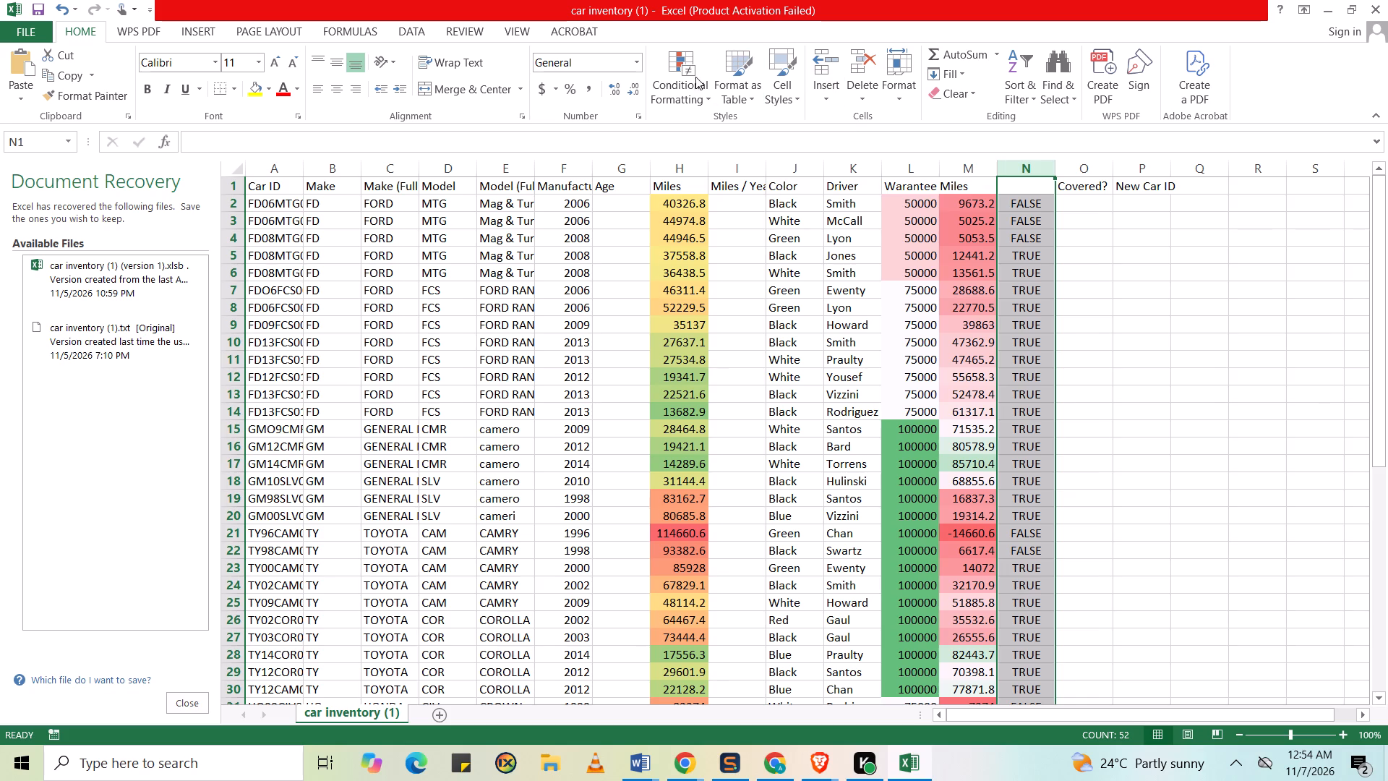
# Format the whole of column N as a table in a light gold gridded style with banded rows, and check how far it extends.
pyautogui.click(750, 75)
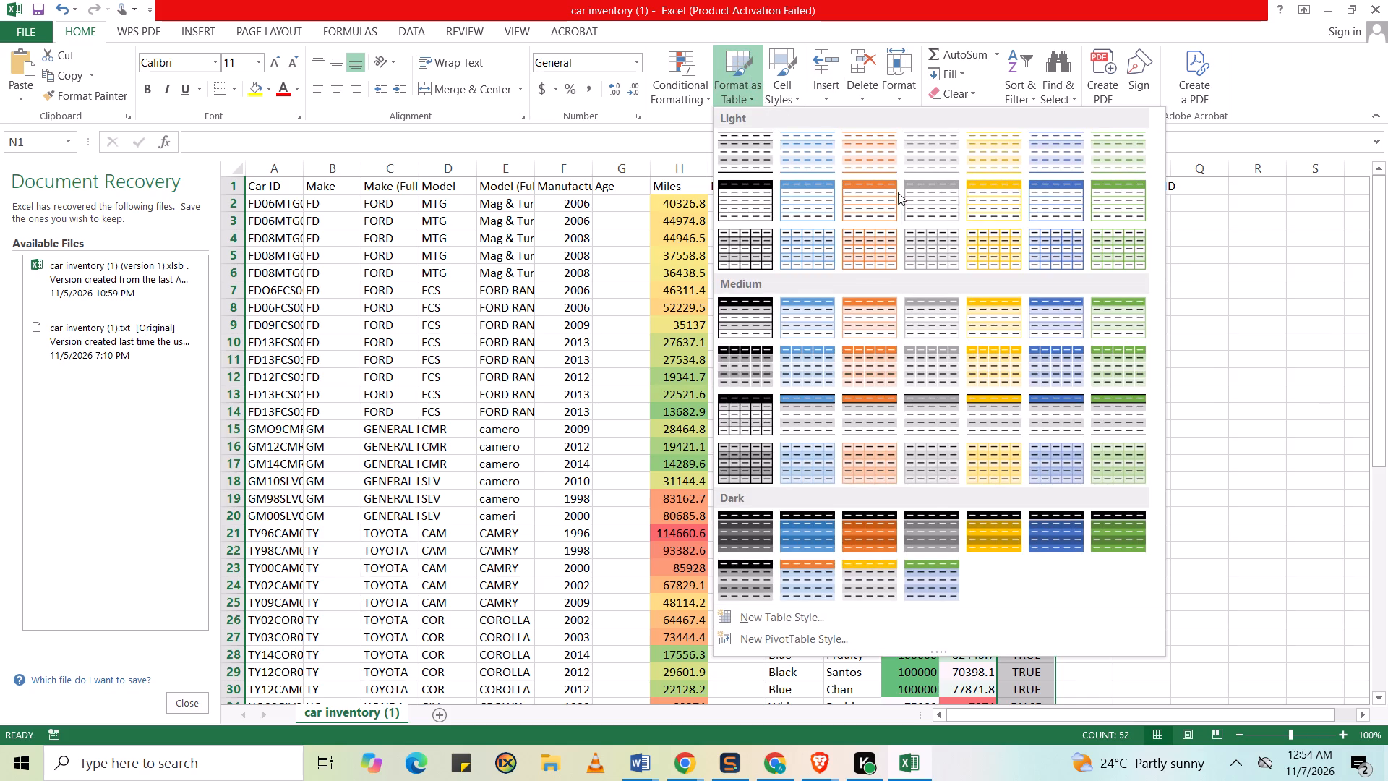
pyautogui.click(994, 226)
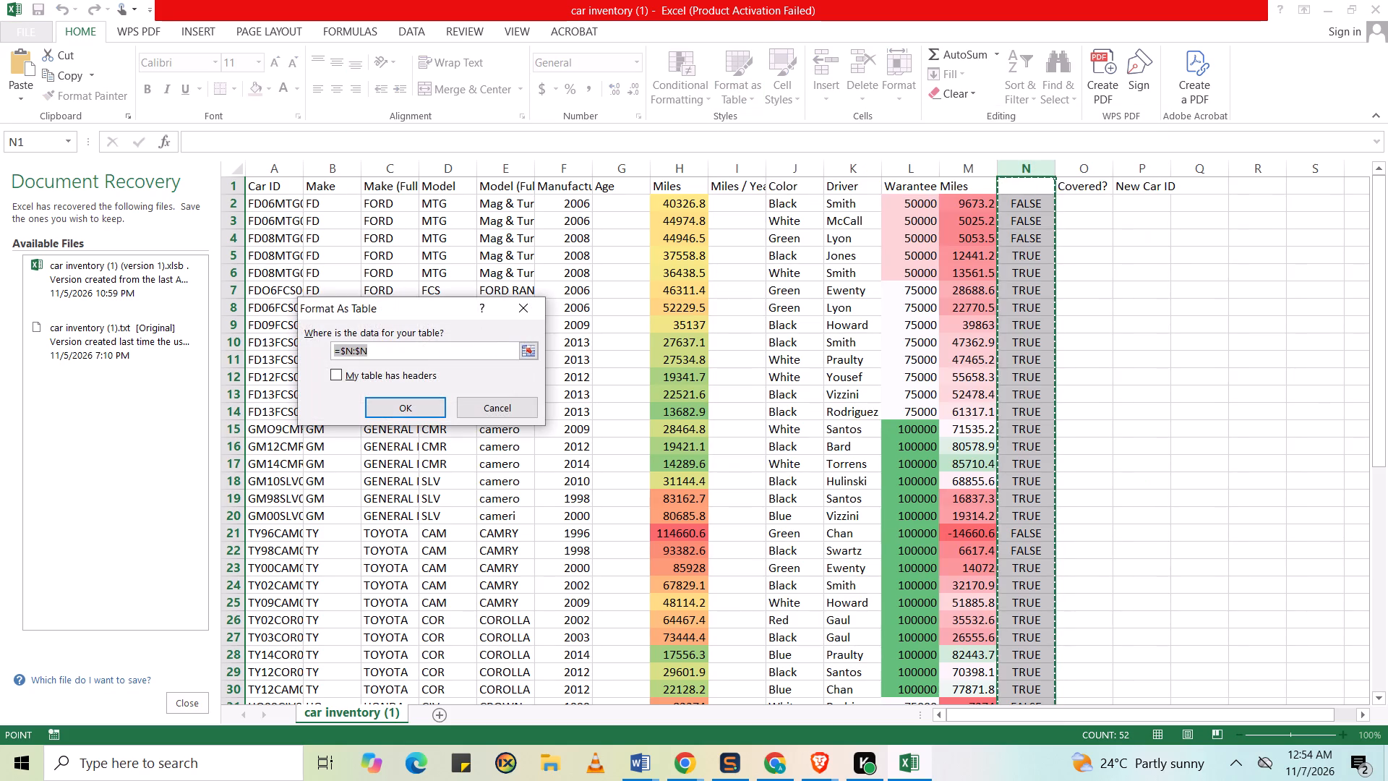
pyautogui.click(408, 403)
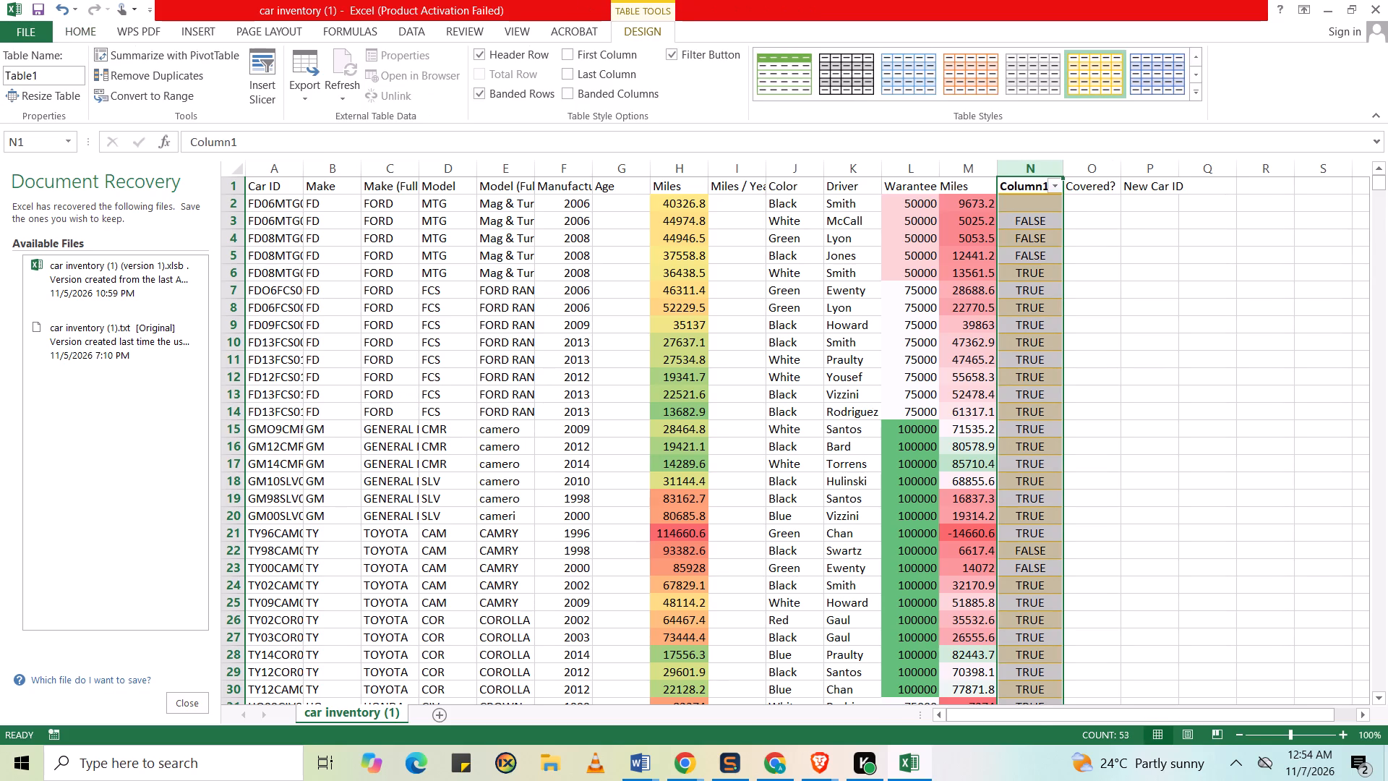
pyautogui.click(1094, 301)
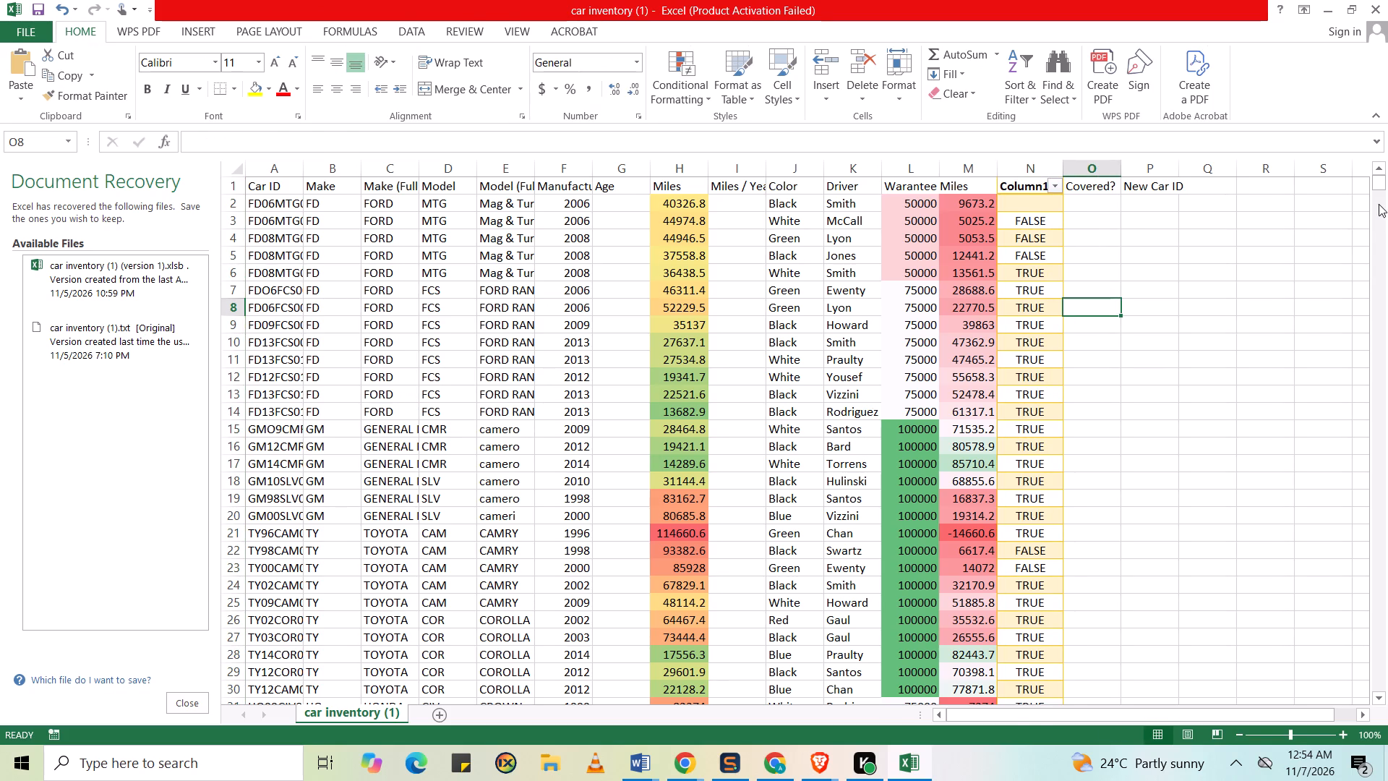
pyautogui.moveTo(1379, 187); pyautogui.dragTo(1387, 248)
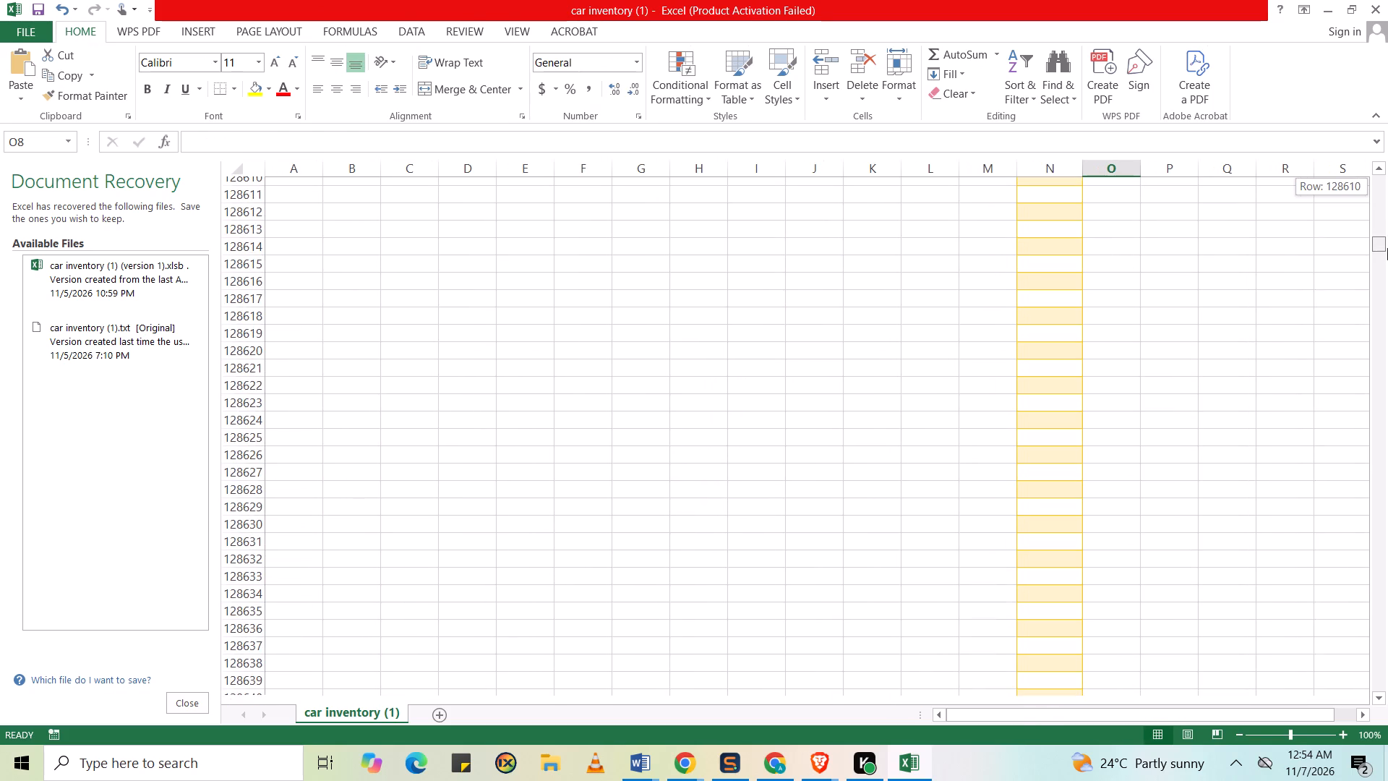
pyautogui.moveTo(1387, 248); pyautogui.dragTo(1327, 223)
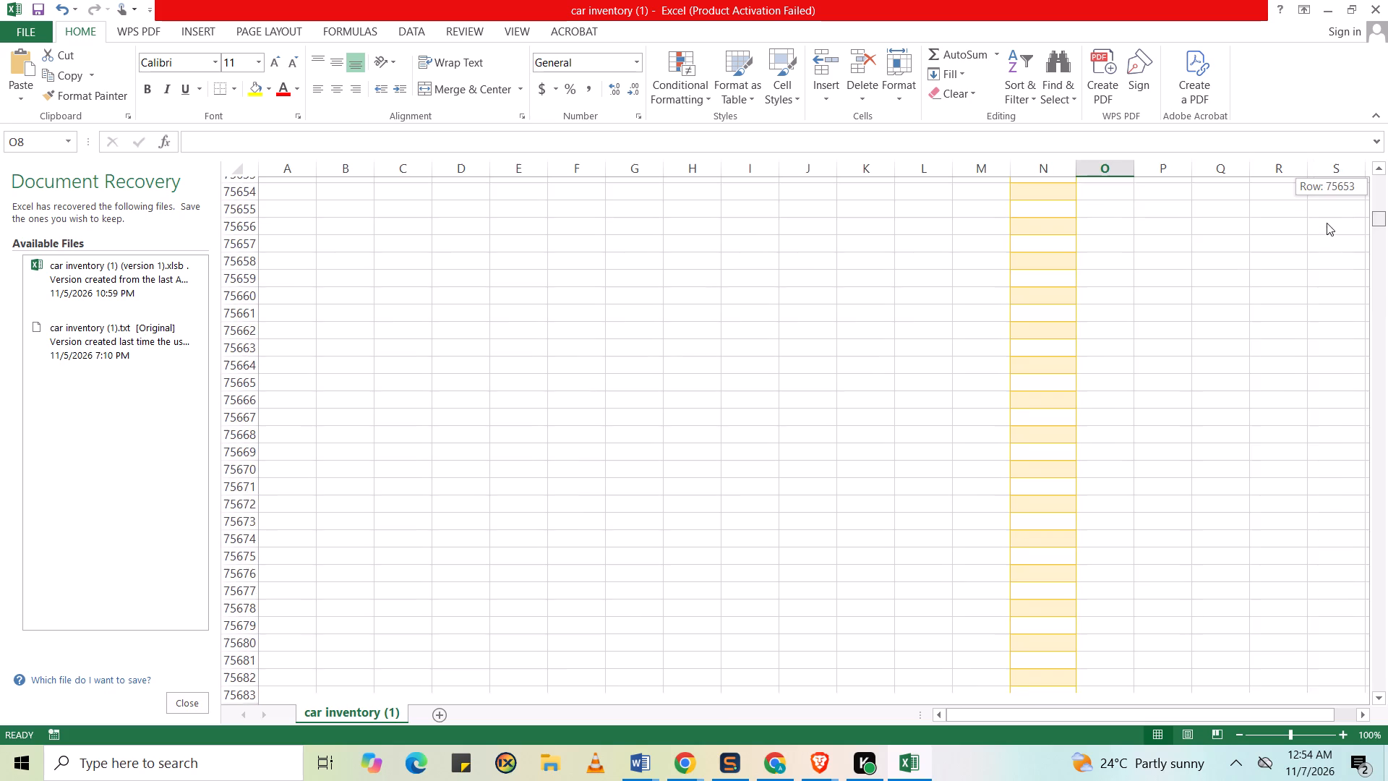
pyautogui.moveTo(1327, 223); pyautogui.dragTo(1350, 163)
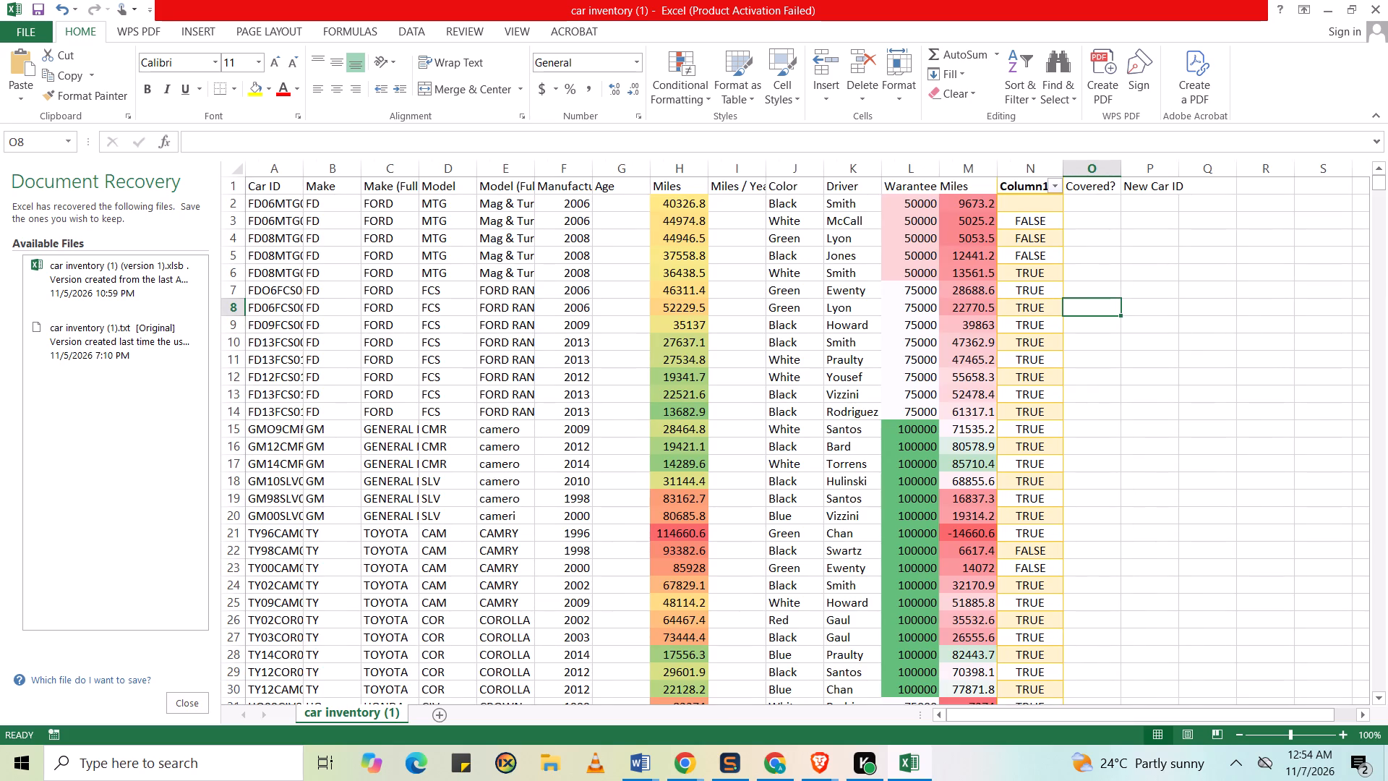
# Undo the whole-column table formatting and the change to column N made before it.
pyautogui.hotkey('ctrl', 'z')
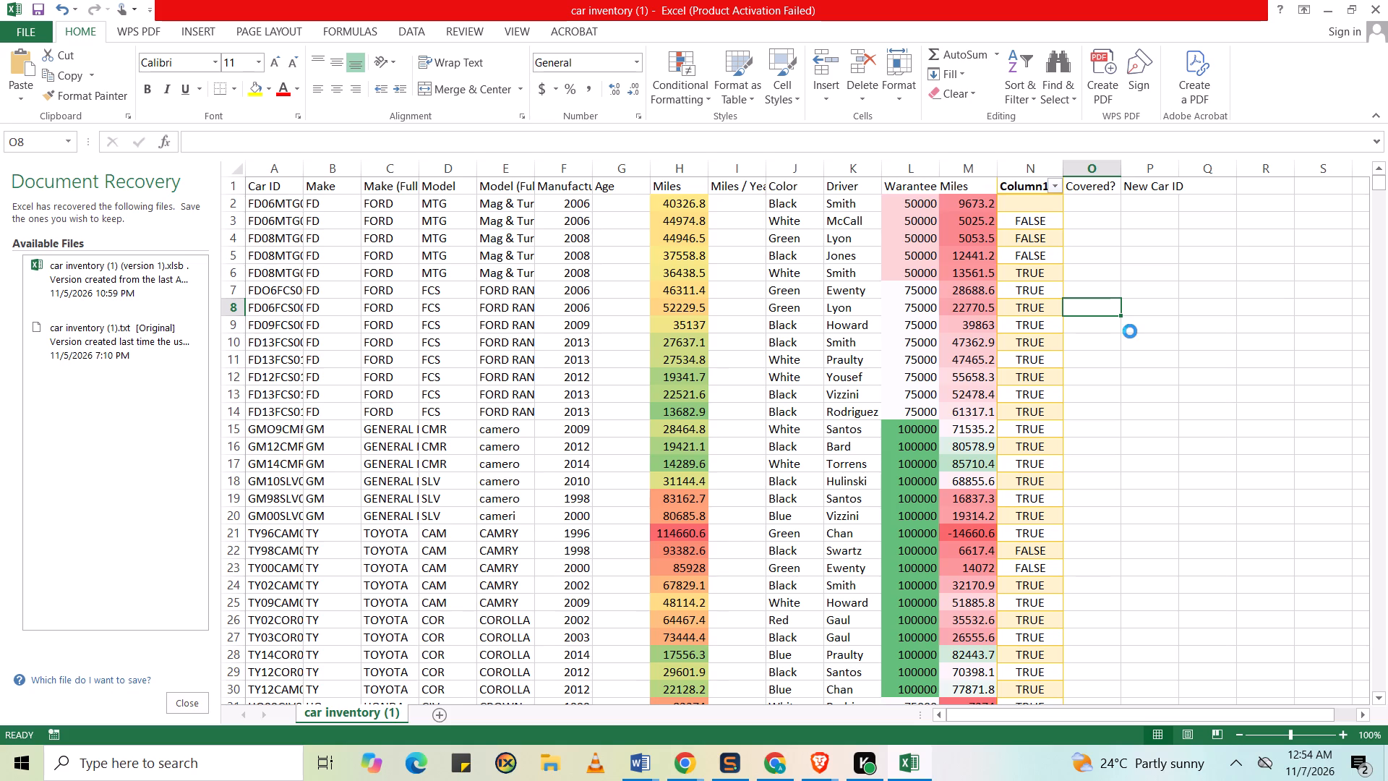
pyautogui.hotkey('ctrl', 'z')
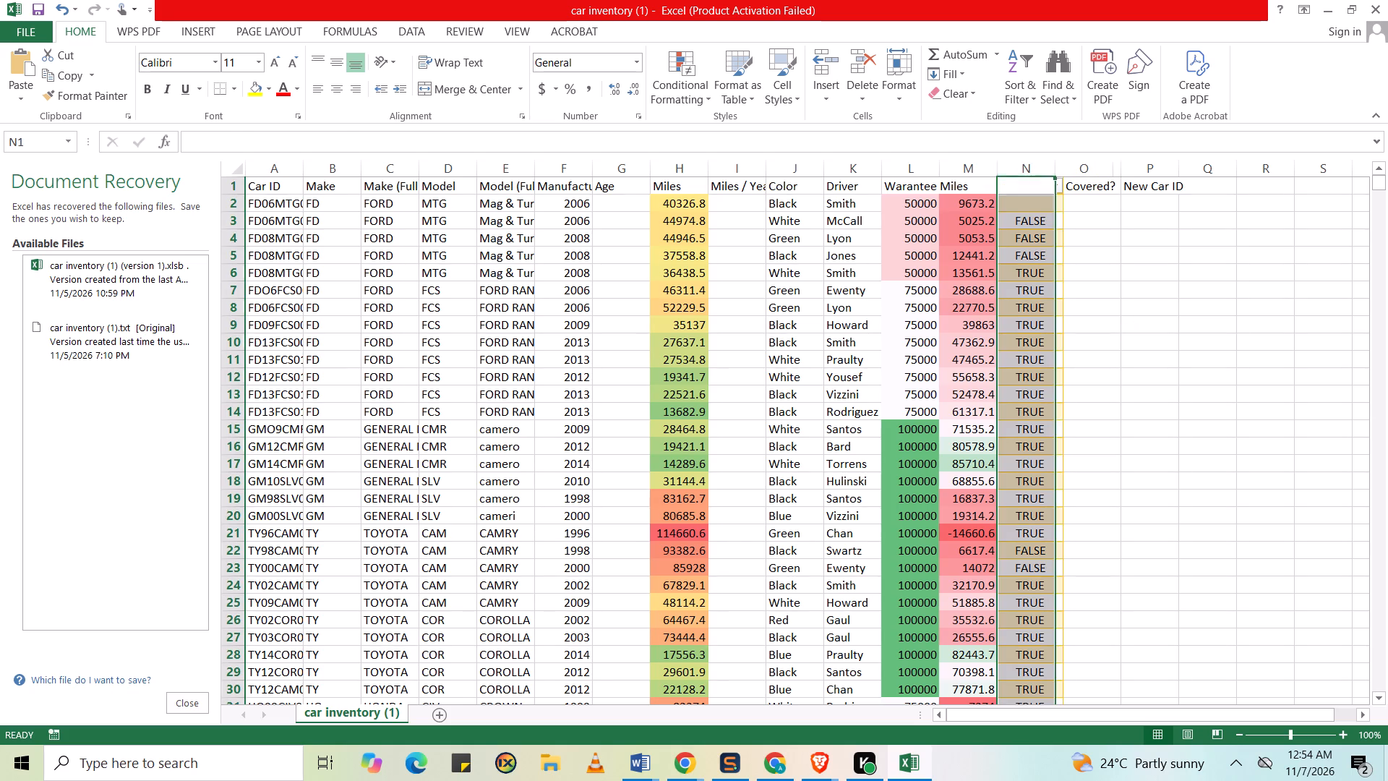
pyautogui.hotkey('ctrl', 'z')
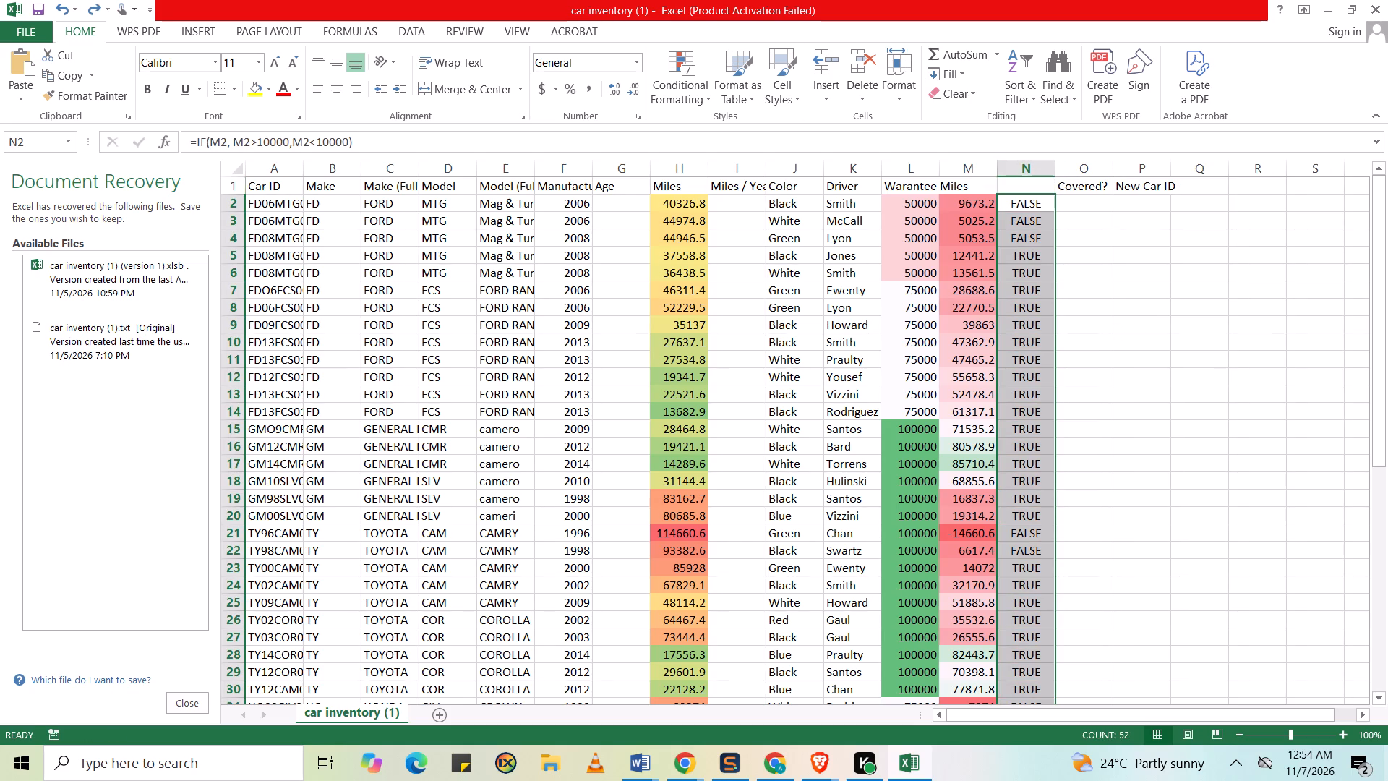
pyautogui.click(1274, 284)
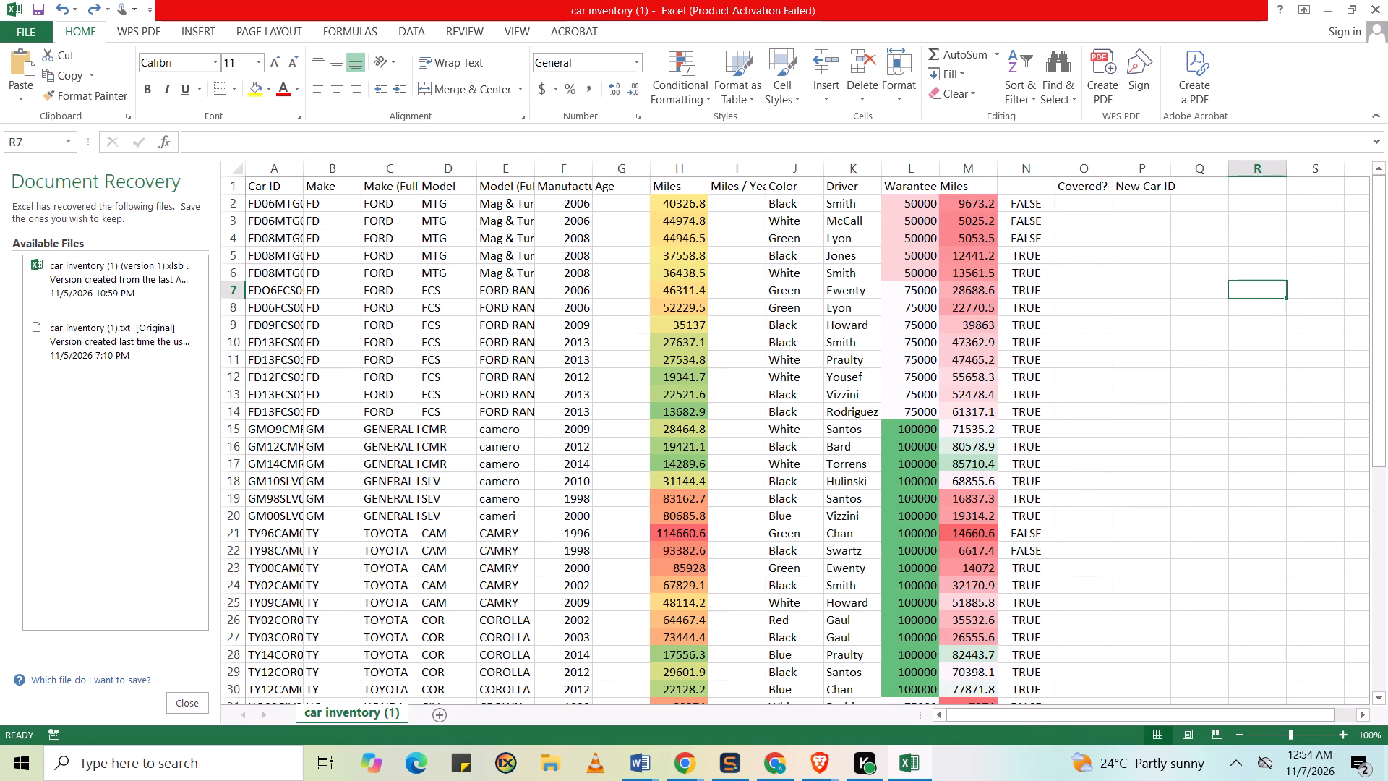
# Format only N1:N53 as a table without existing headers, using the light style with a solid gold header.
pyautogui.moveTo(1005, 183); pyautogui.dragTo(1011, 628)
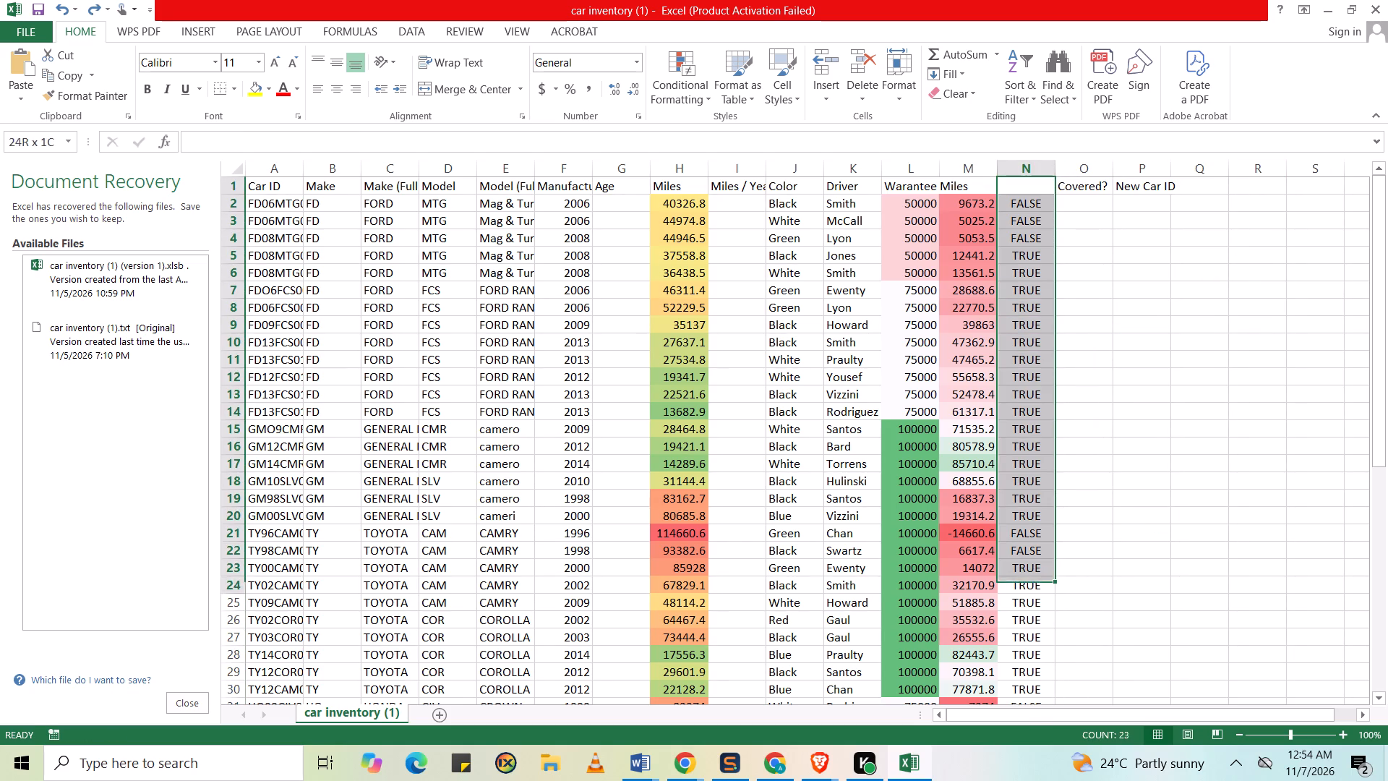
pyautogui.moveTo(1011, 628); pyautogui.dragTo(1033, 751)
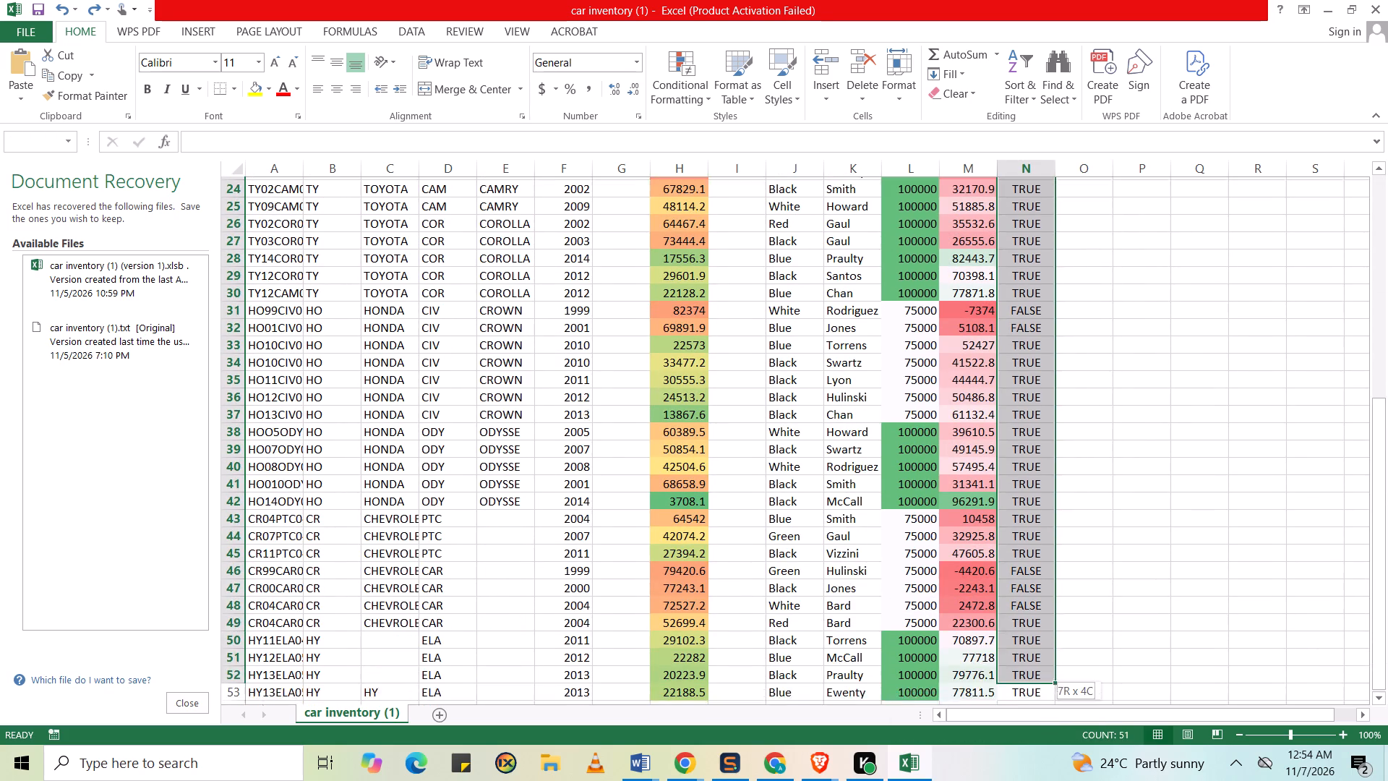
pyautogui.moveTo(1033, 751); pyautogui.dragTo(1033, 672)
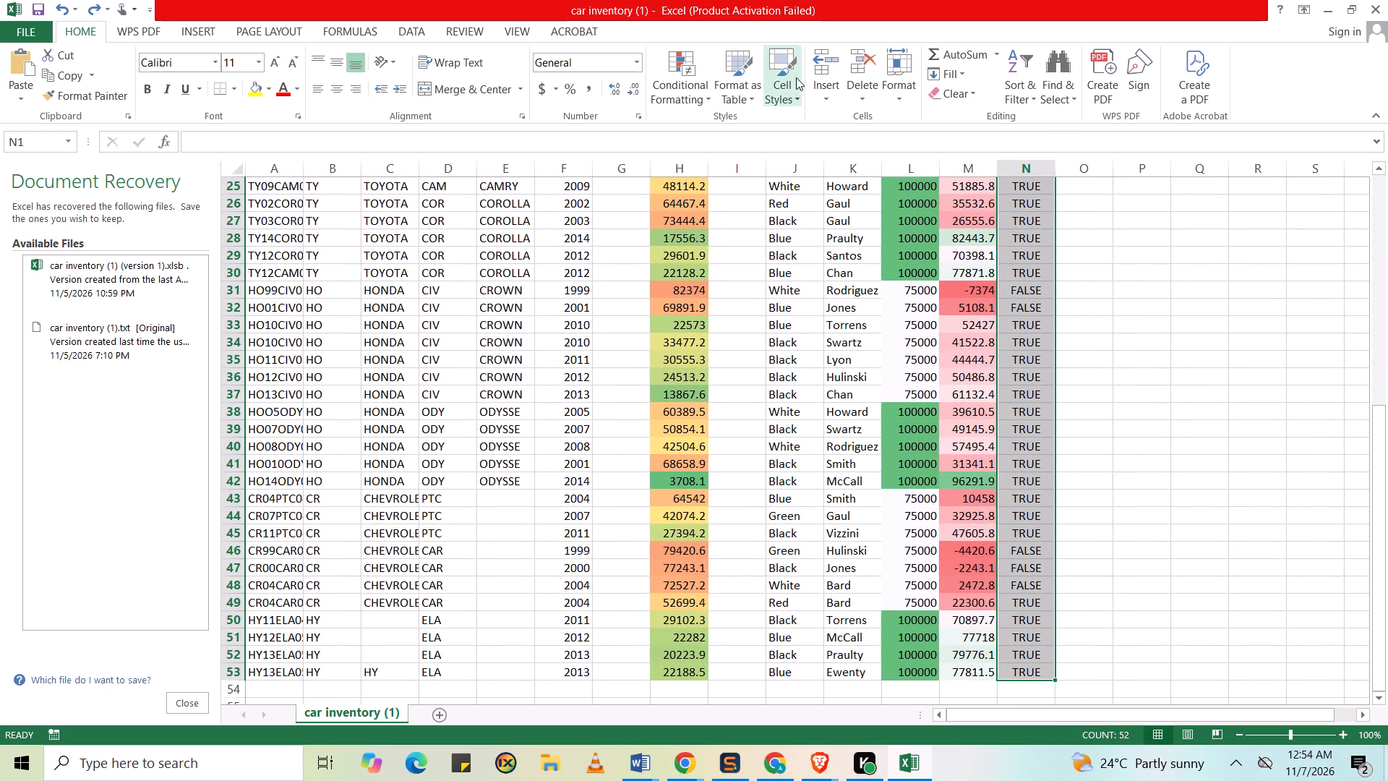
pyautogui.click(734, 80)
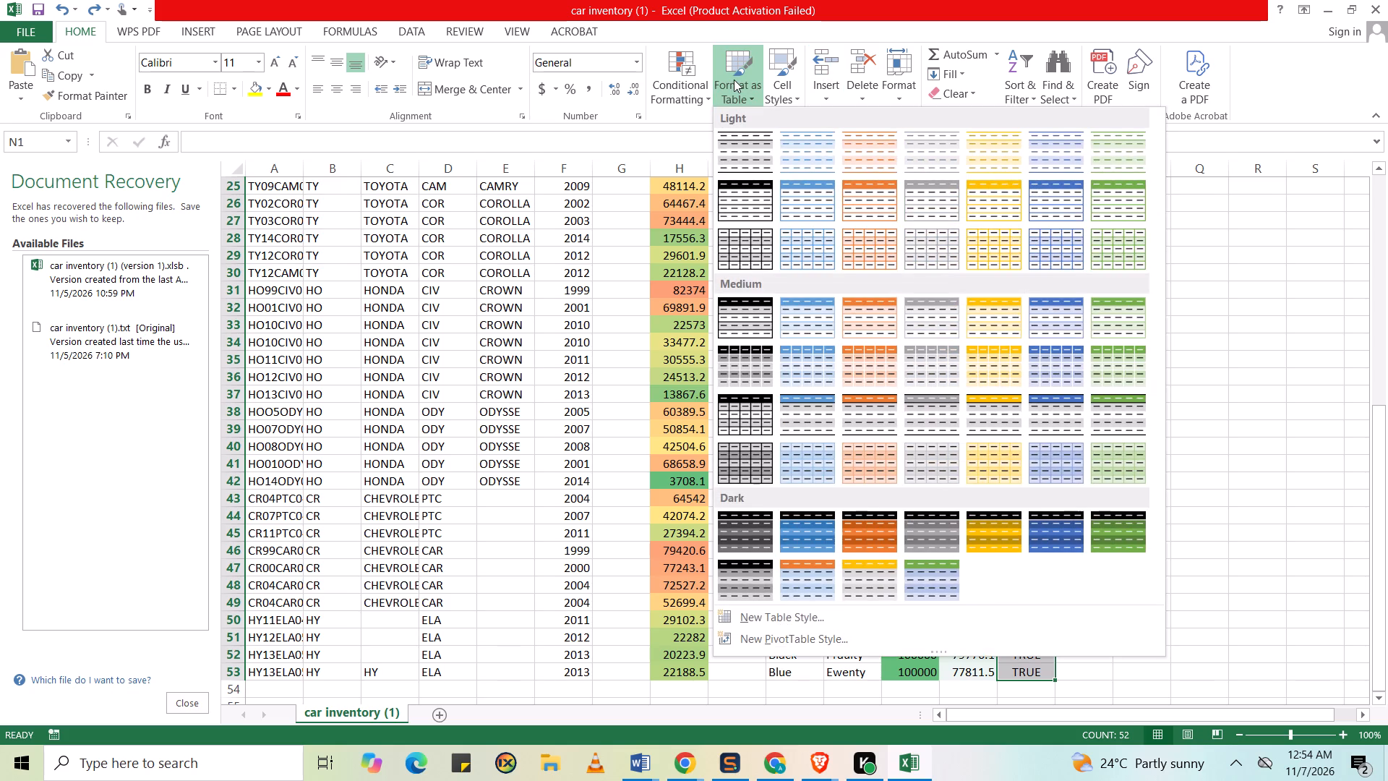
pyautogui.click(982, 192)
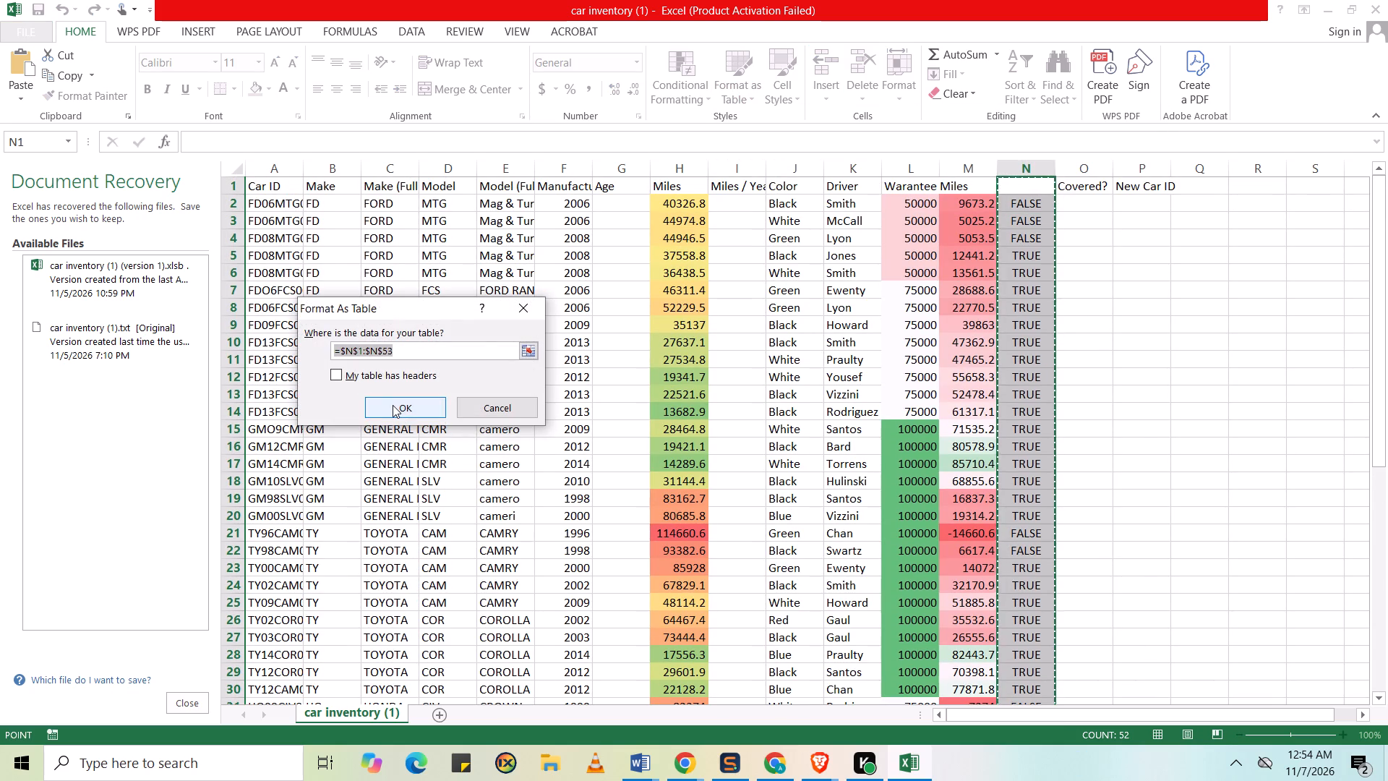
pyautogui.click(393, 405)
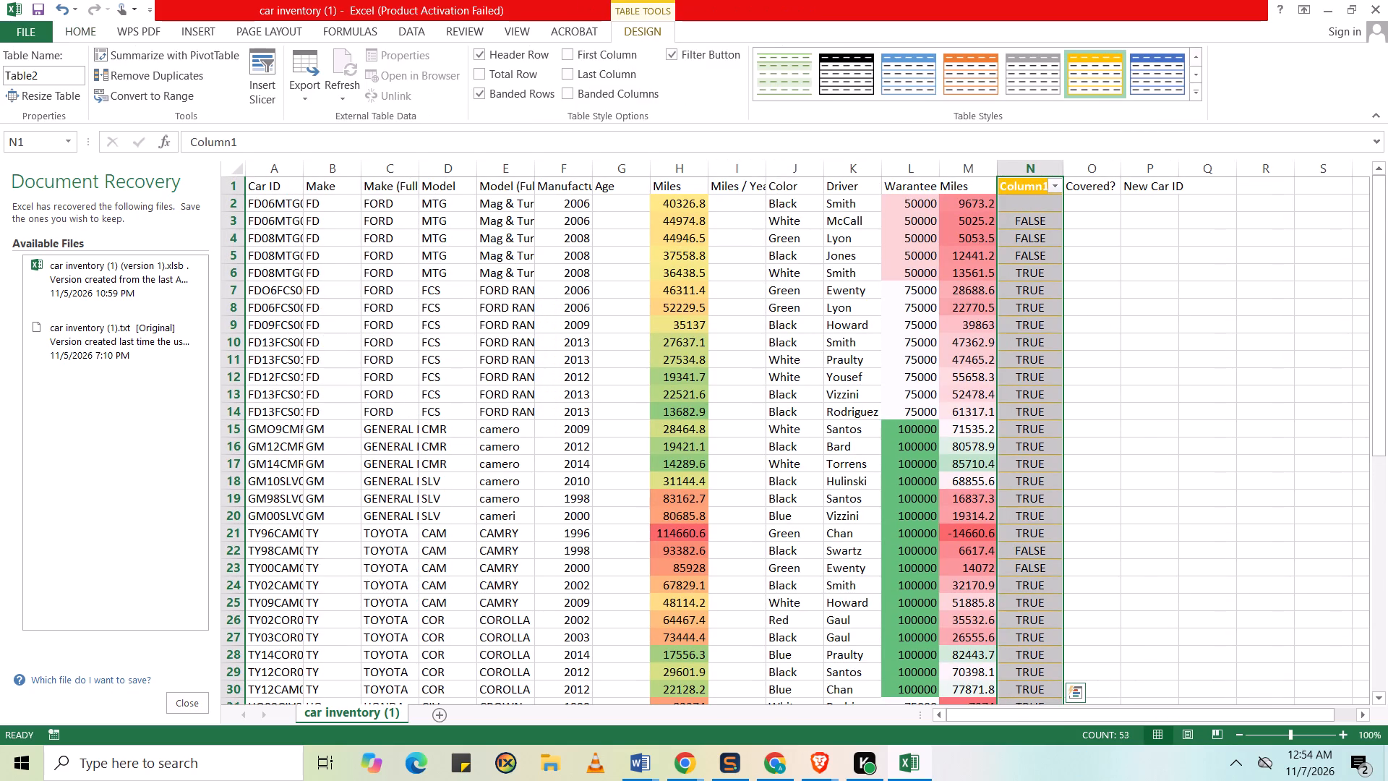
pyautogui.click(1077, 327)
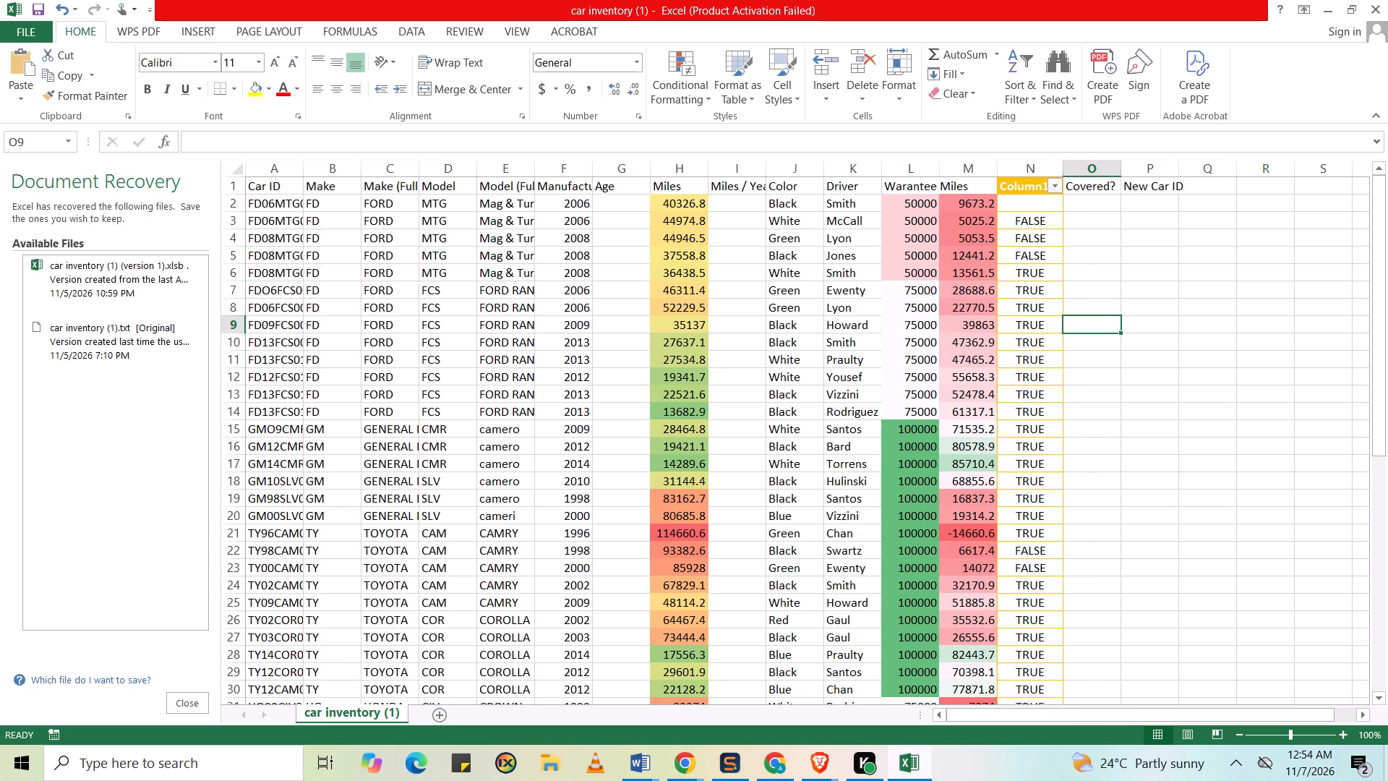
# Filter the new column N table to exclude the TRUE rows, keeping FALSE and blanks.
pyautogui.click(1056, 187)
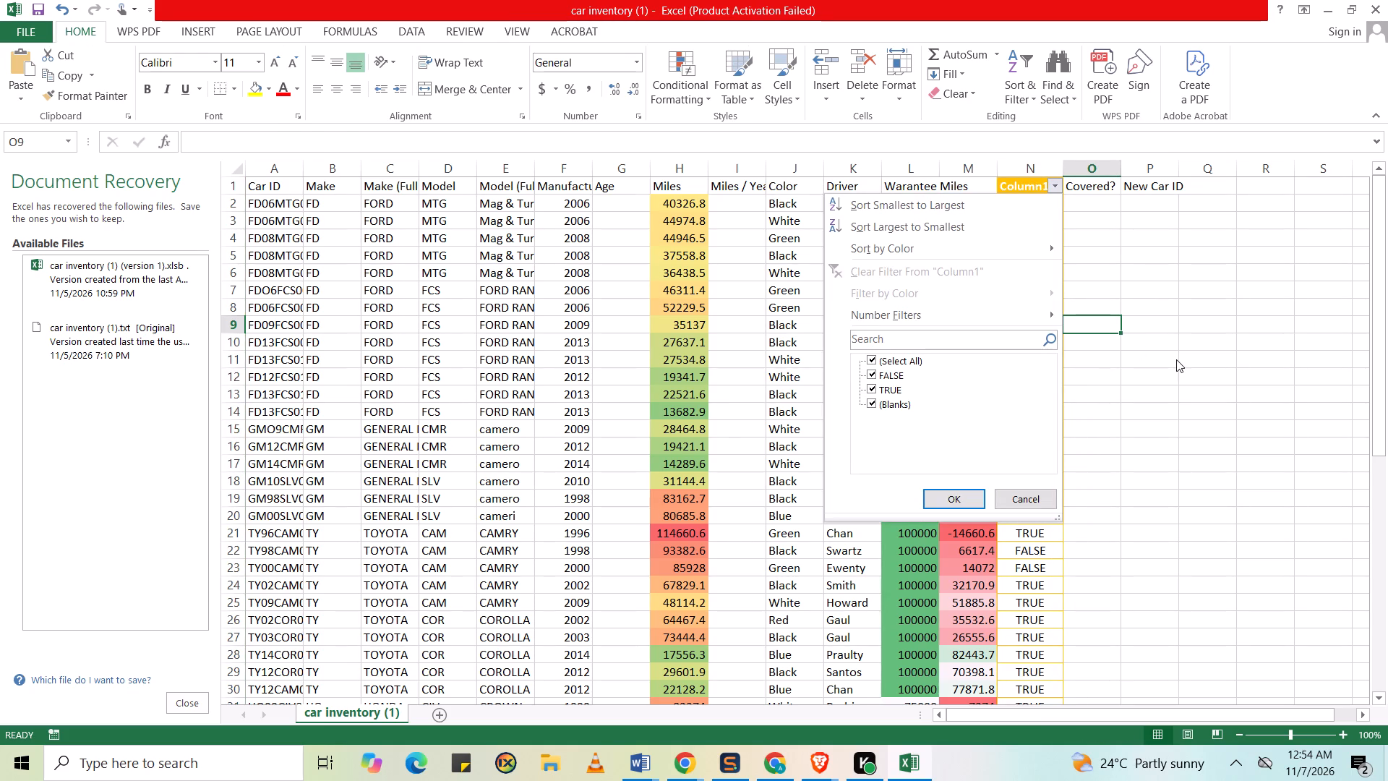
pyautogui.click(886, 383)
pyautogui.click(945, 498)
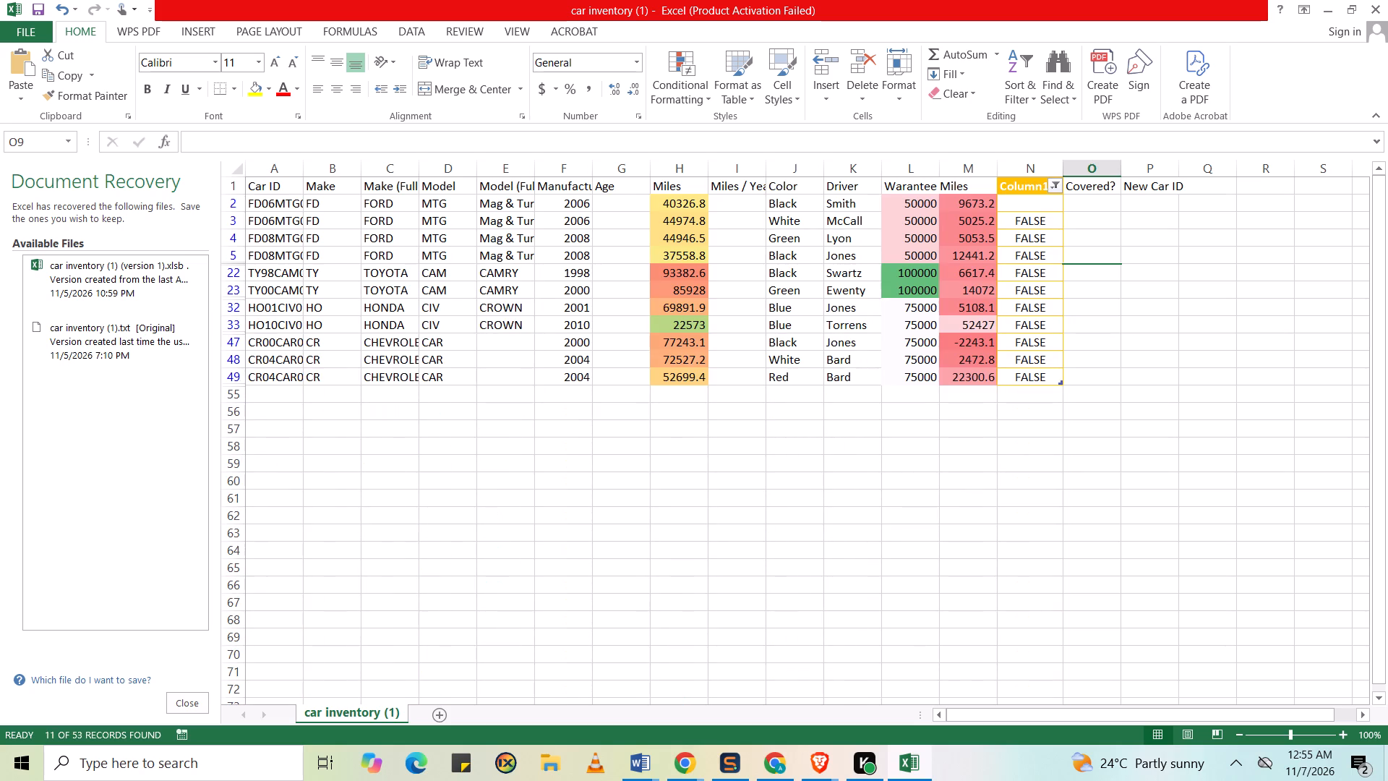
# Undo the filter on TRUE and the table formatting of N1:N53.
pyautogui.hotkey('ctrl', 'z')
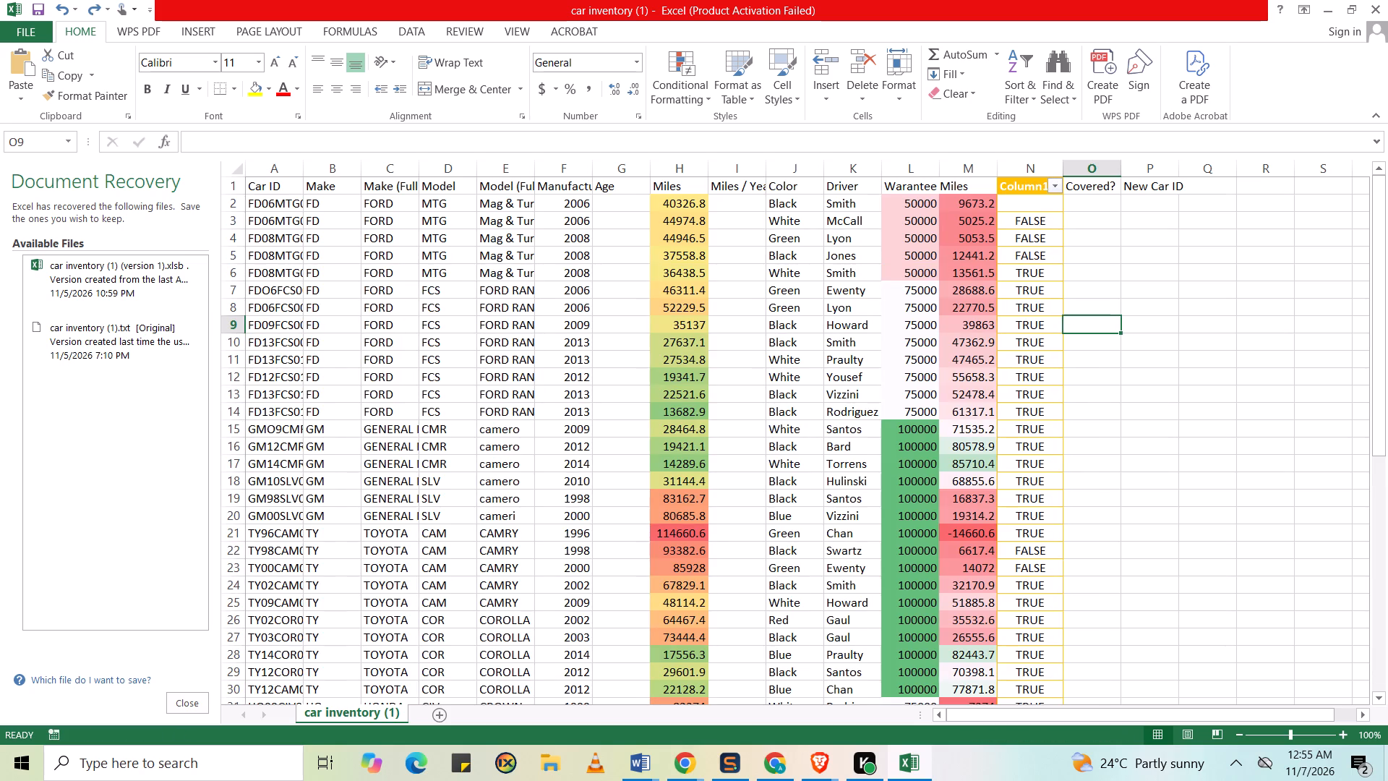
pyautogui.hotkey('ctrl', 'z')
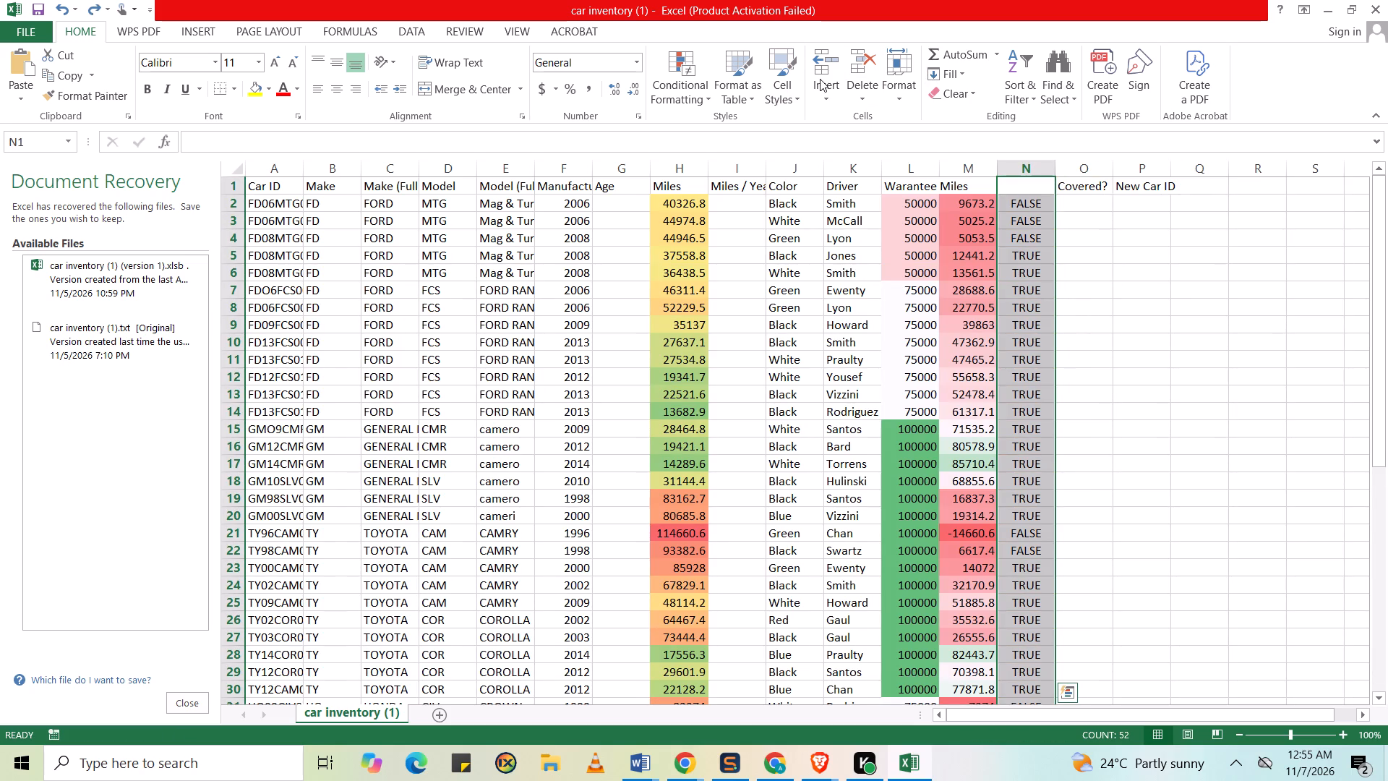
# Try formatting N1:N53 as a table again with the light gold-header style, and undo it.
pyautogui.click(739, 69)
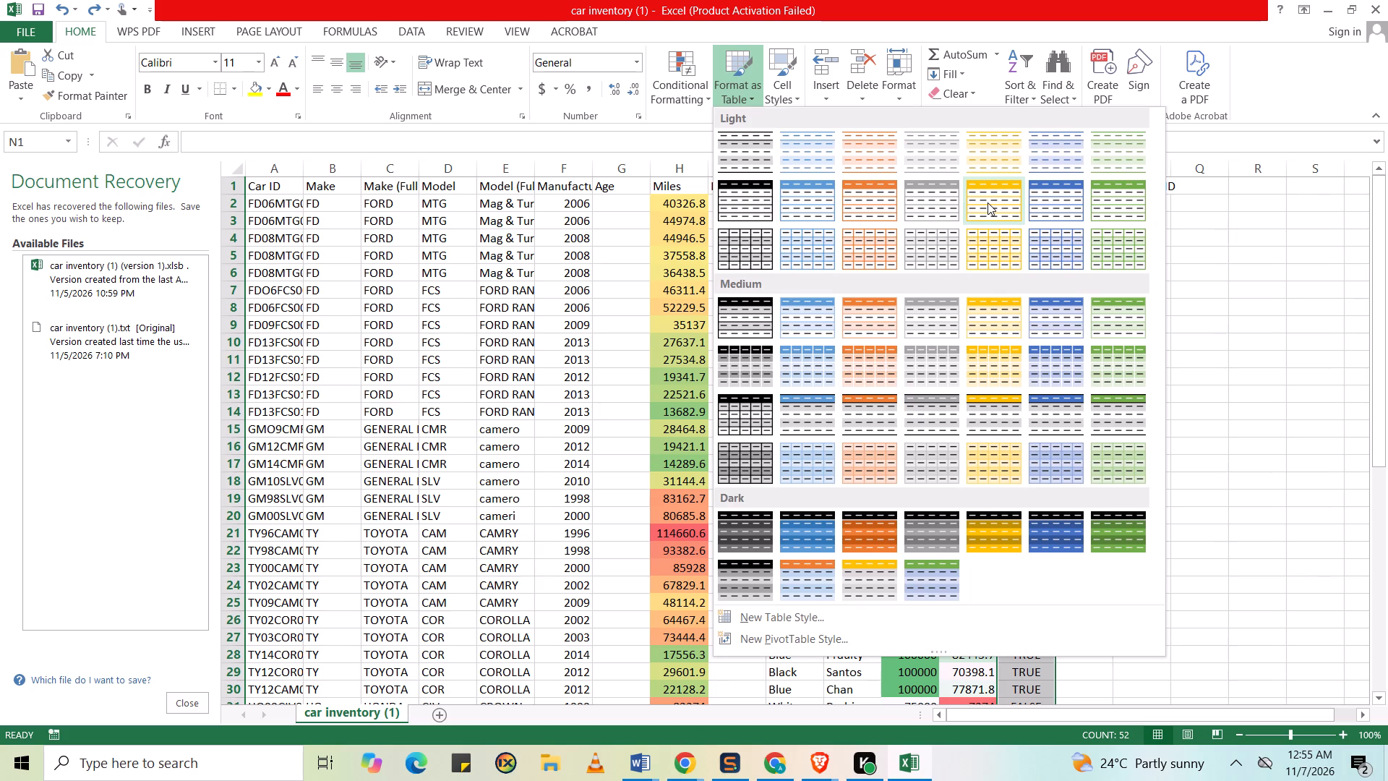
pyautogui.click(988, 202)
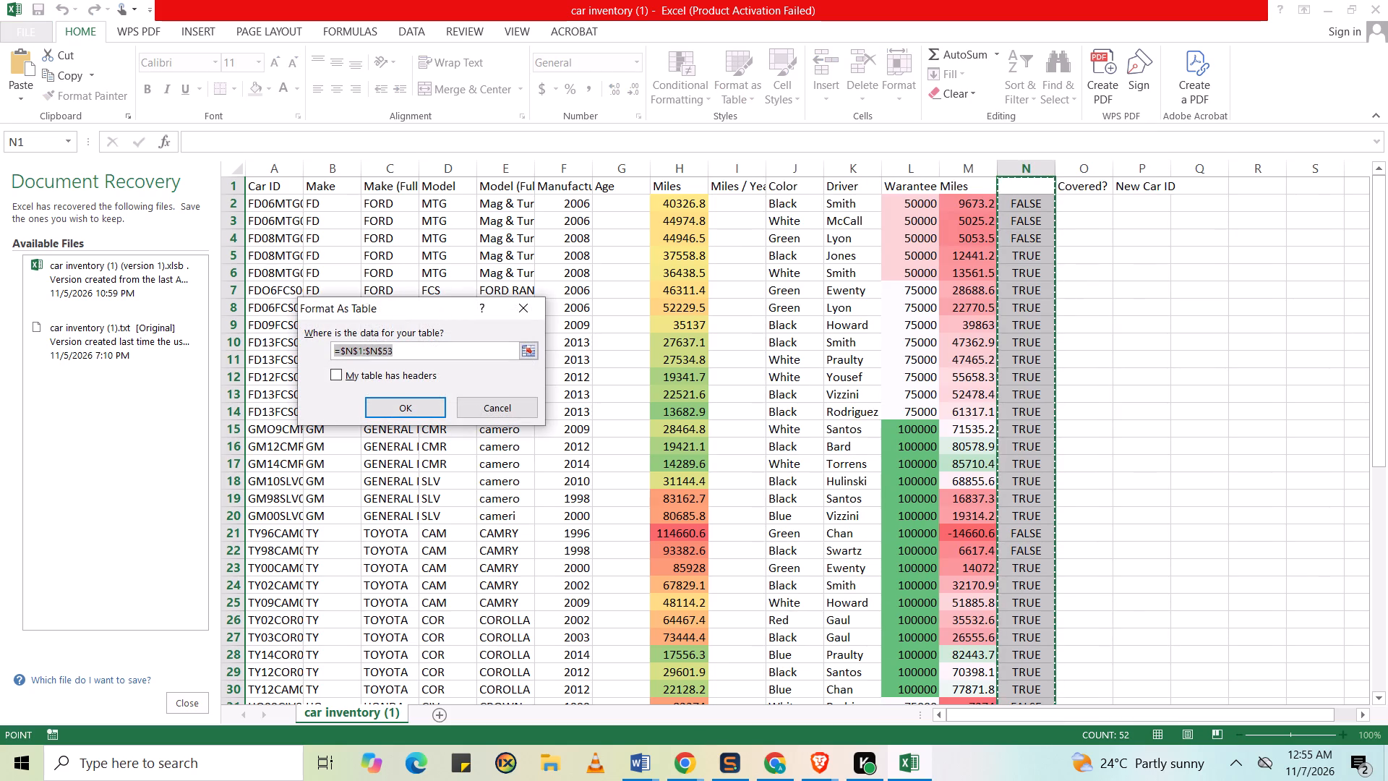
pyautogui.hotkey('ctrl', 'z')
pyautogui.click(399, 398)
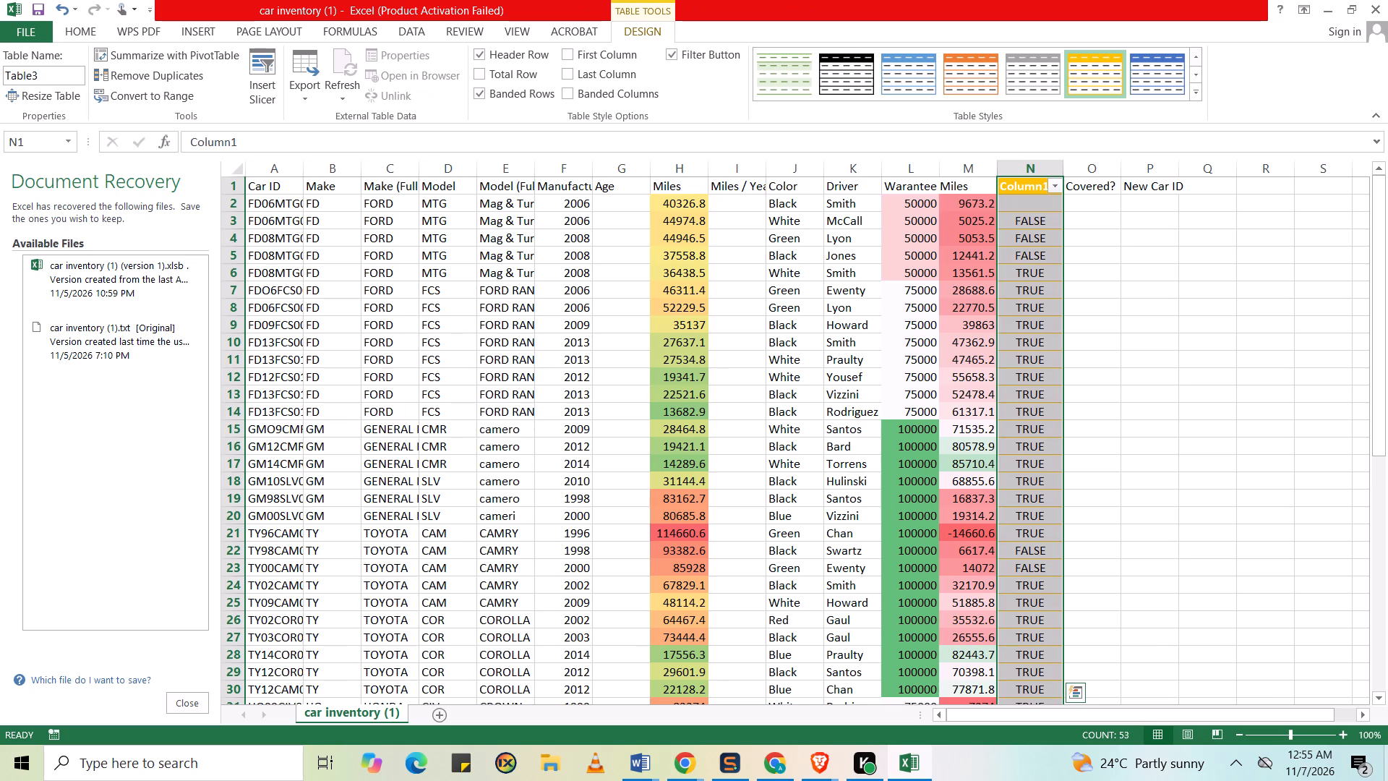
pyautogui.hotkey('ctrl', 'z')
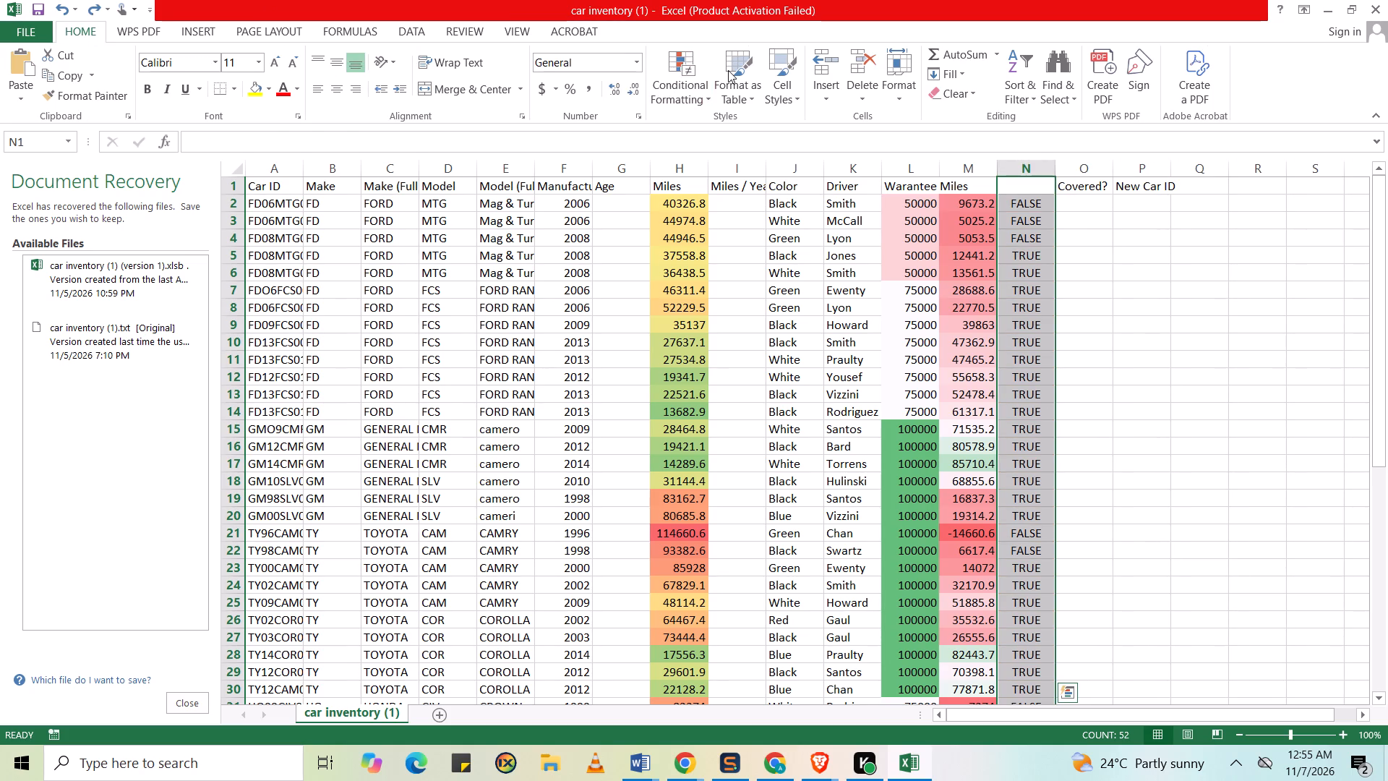
# Format N1:N53 as a table without existing headers, using the medium style with a gold header and gold-shaded banded rows.
pyautogui.click(728, 70)
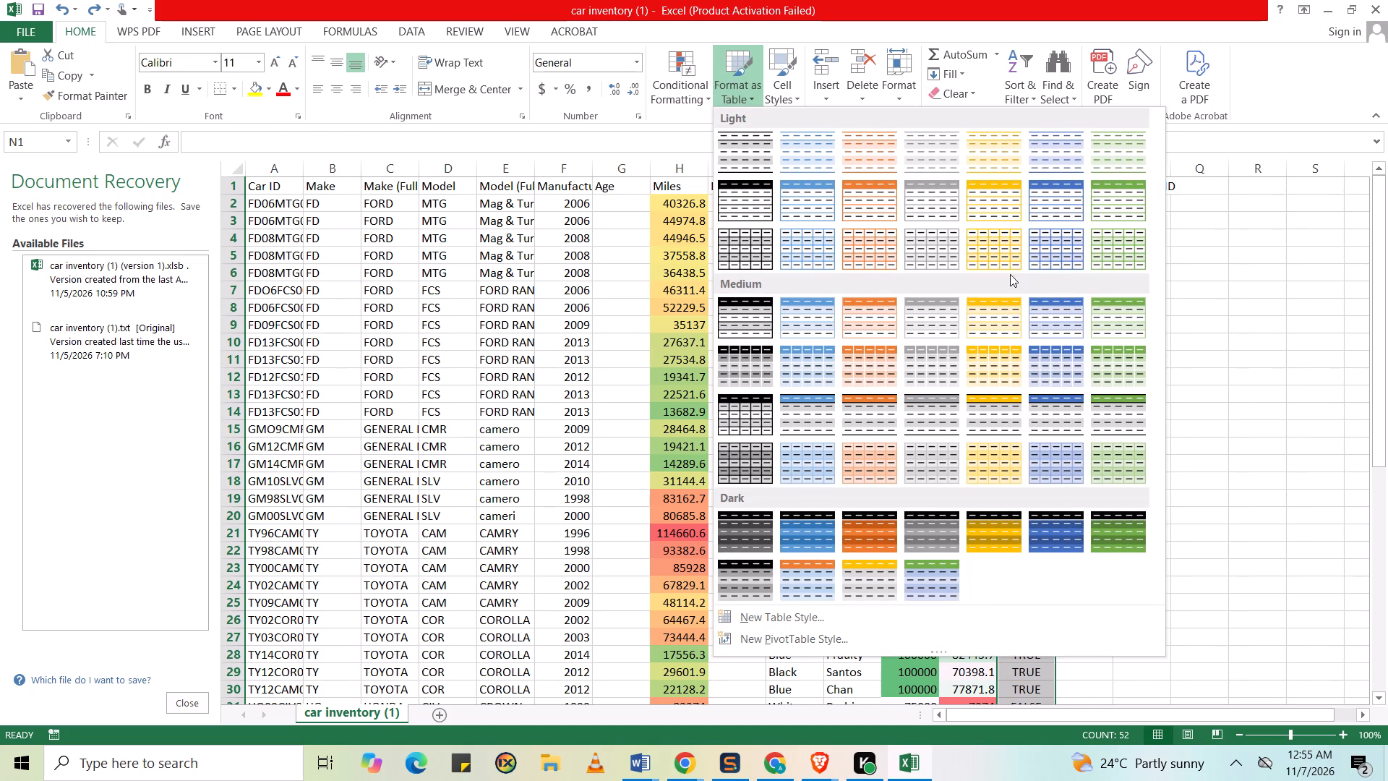
pyautogui.click(989, 357)
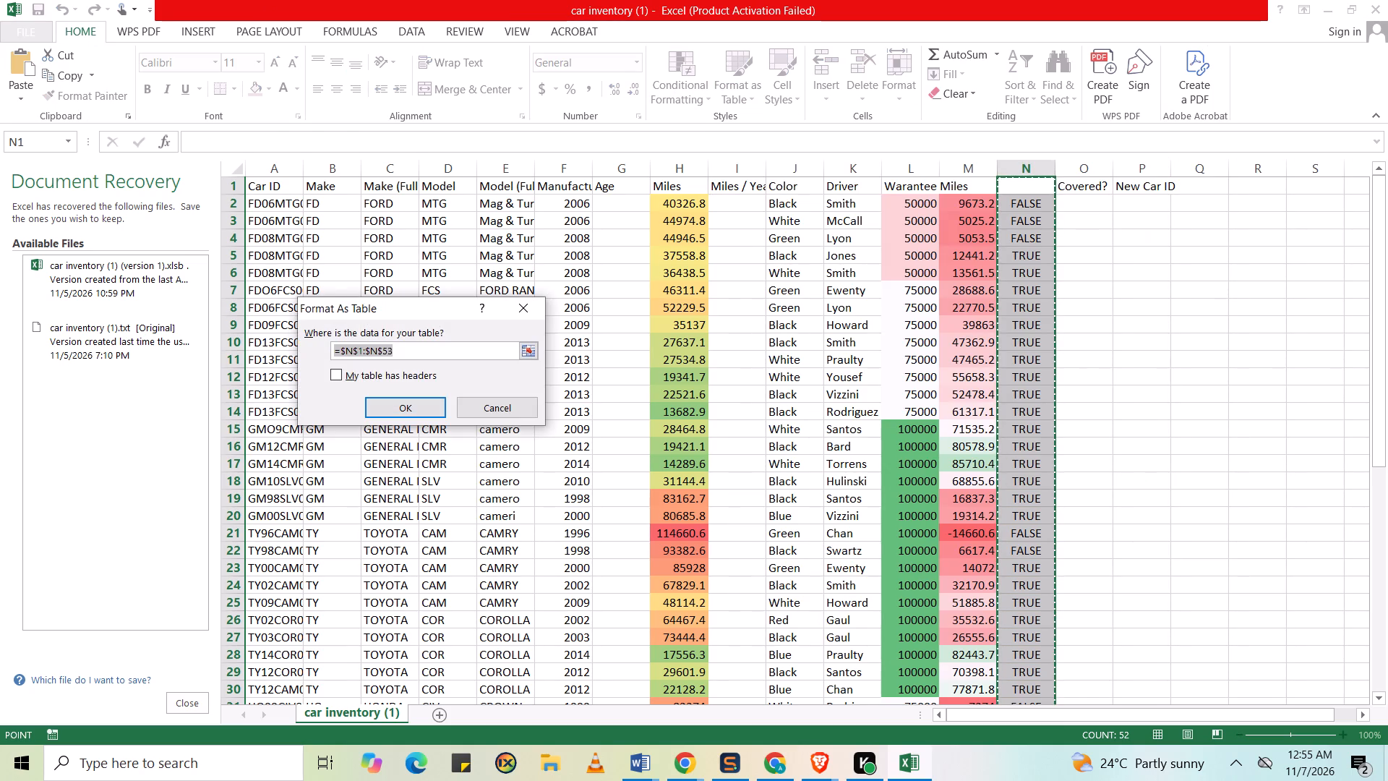
pyautogui.click(399, 401)
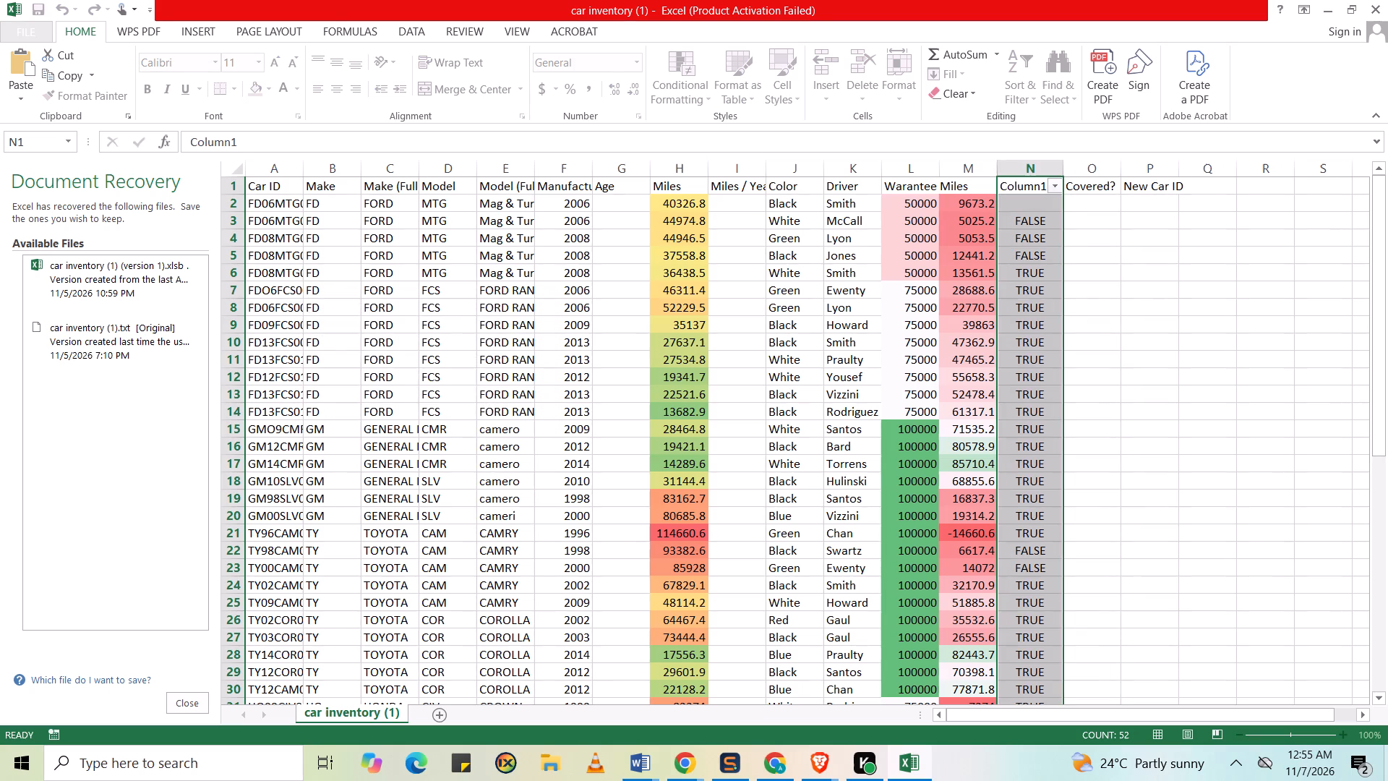
pyautogui.click(1085, 391)
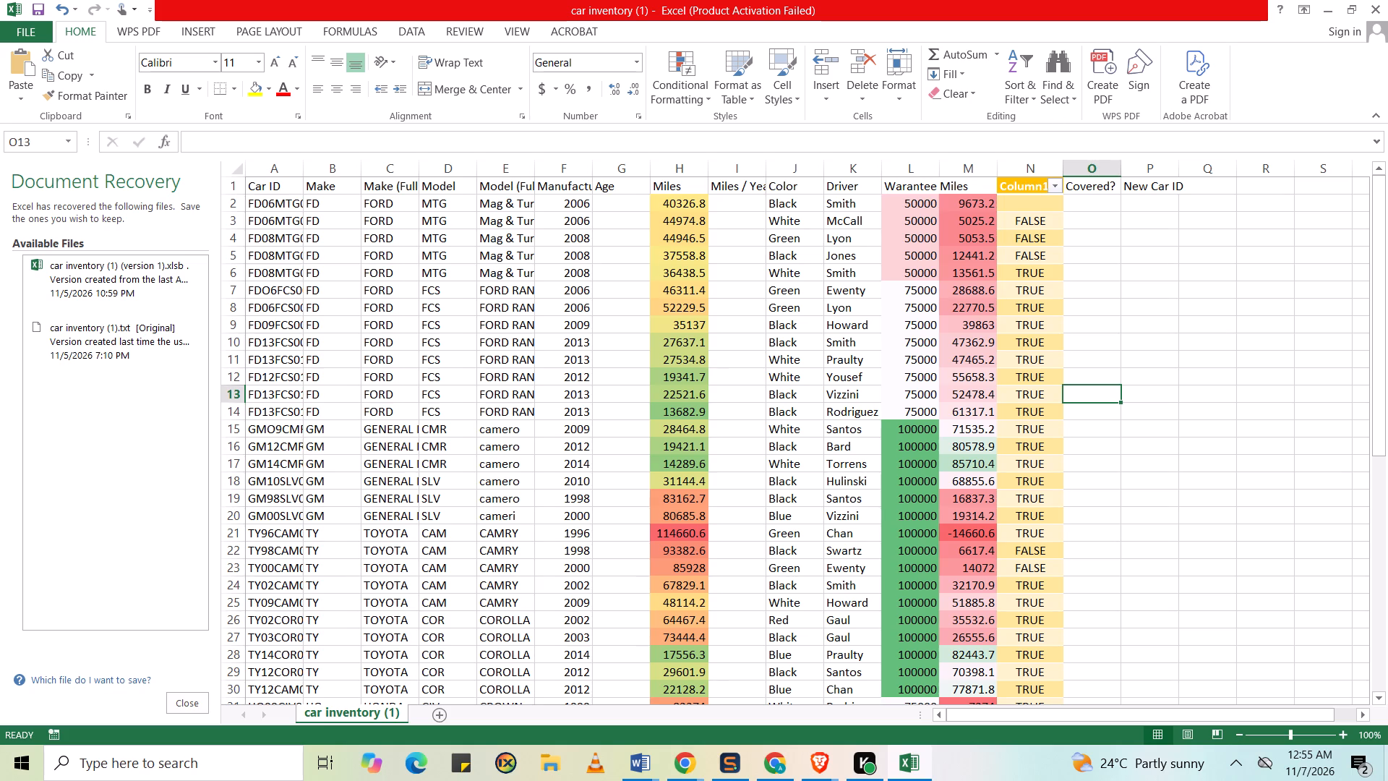
# Enter FALSE in the blank cell N2 beneath the new table header.
pyautogui.click(1037, 204)
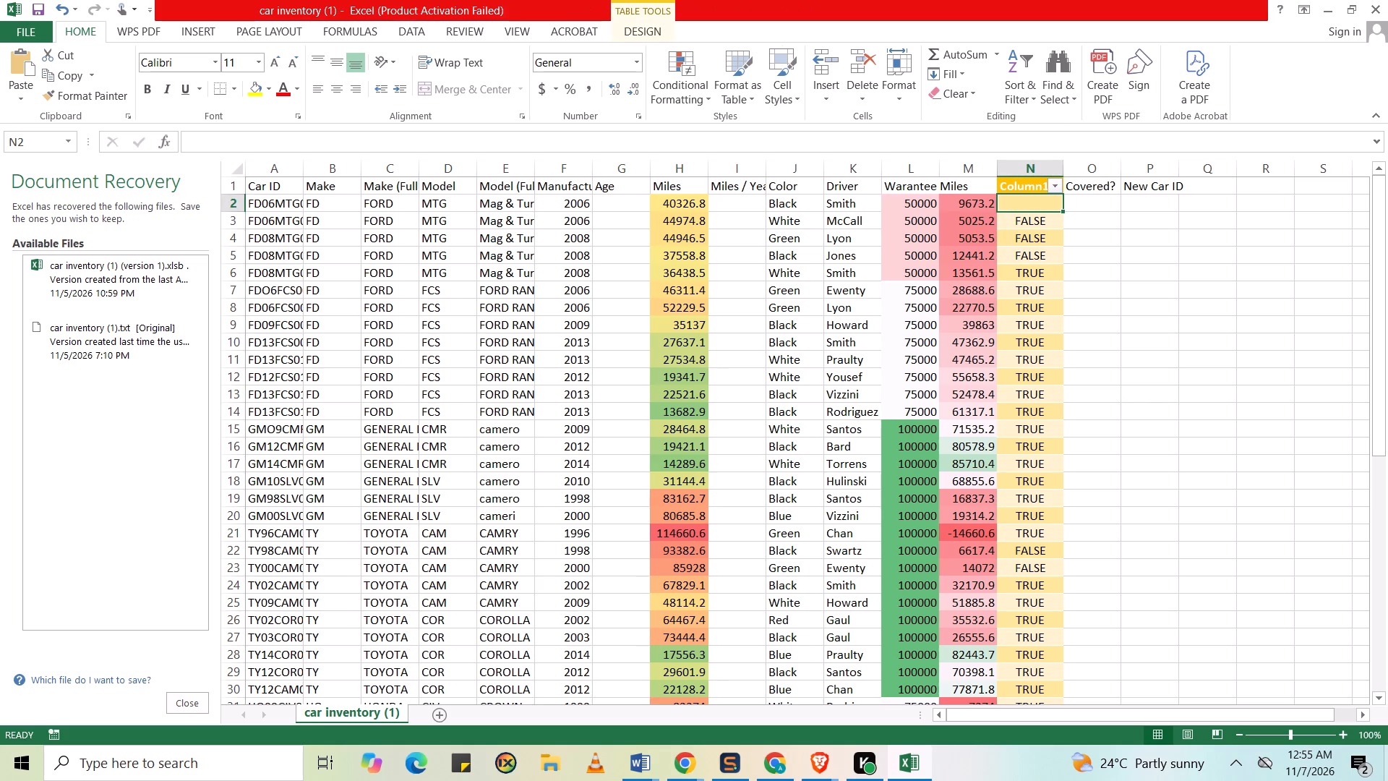
pyautogui.write('fa')
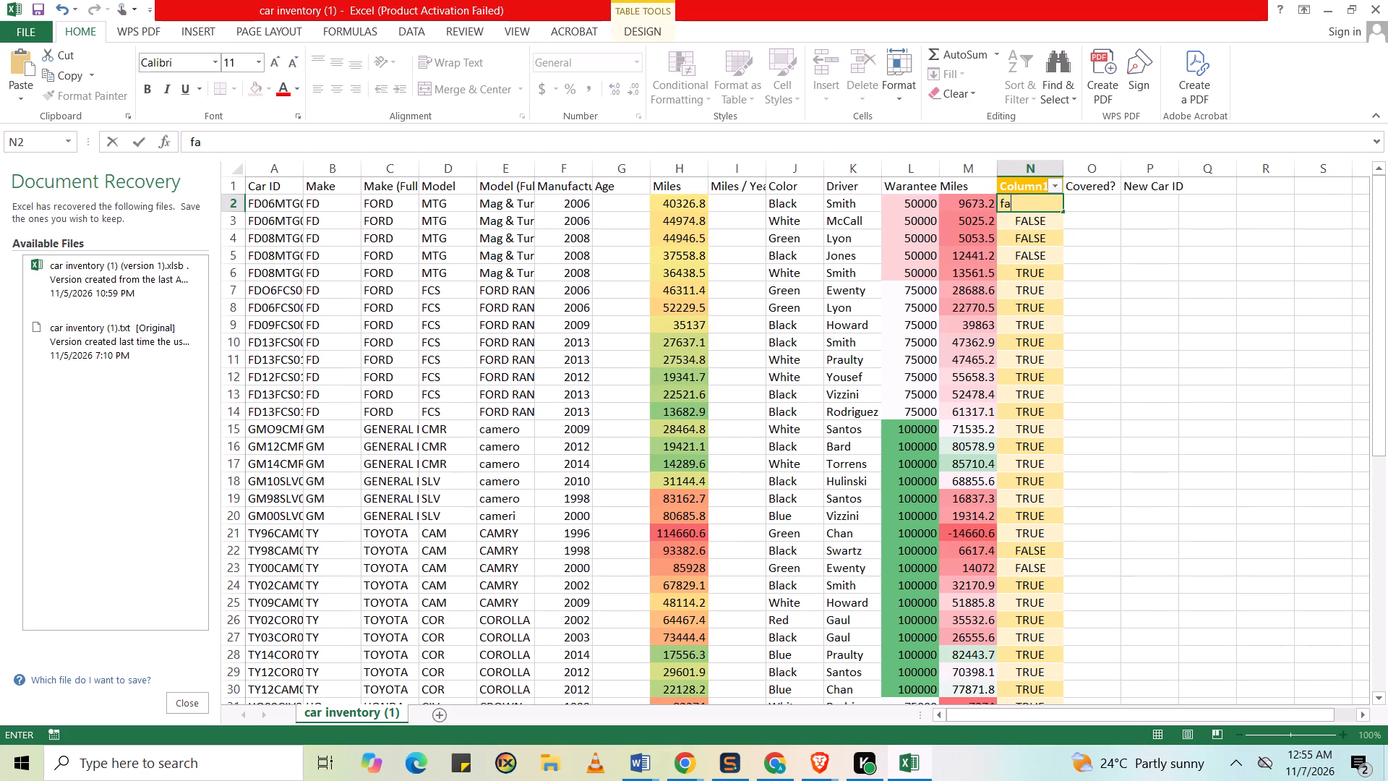
pyautogui.press('BackSpace')
pyautogui.press('BackSpace')
pyautogui.write('FALSE')
pyautogui.press('Return')
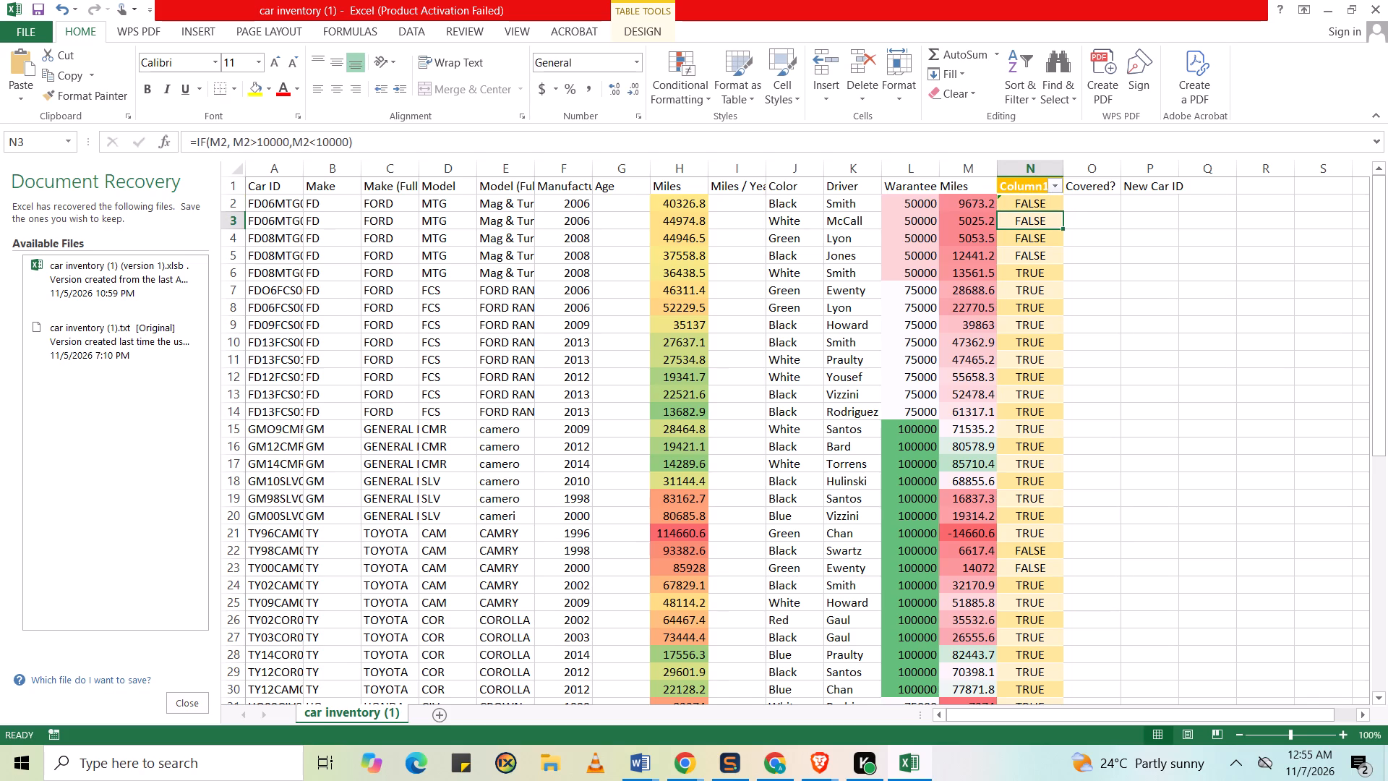
# Start the New Car ID formula in P2 with a reference to the whole Make column, =B:B, followed by a comma.
pyautogui.click(1223, 308)
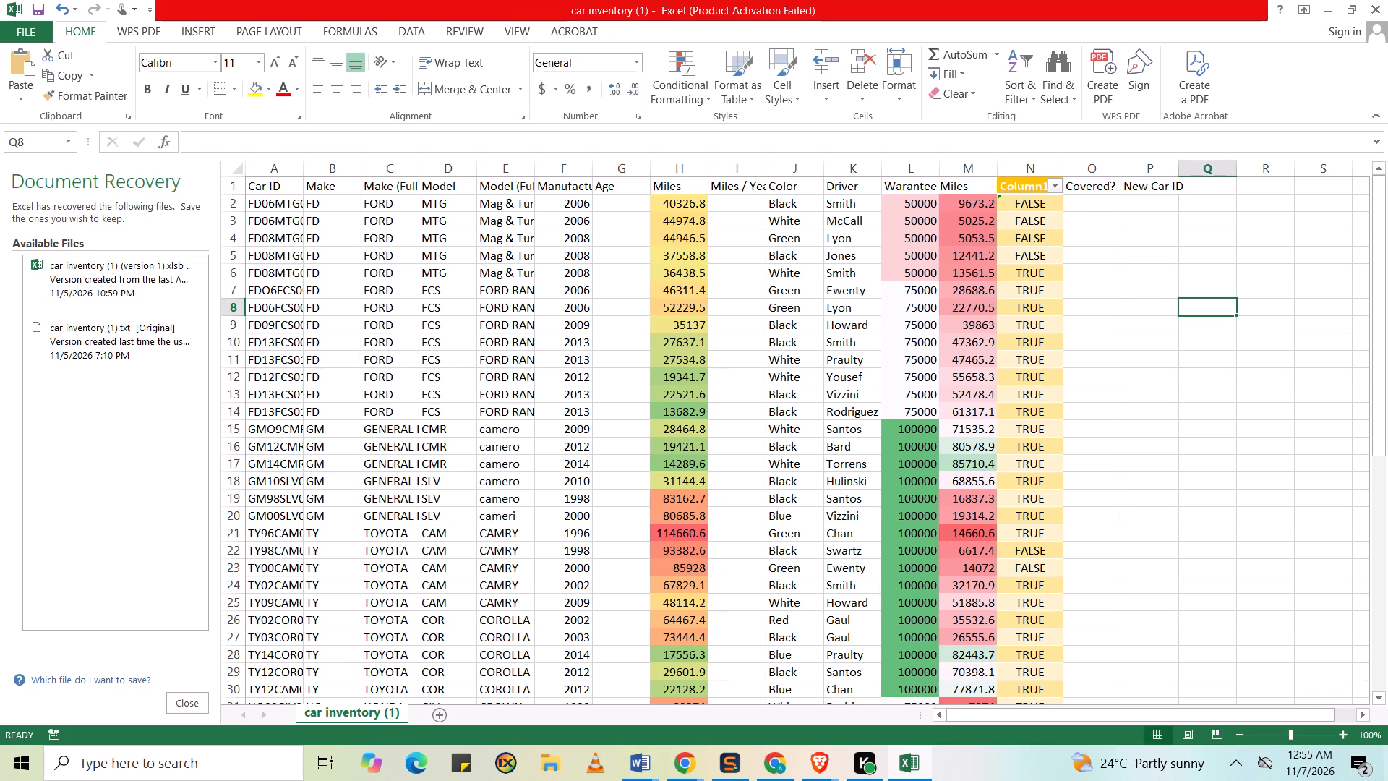
pyautogui.click(1136, 203)
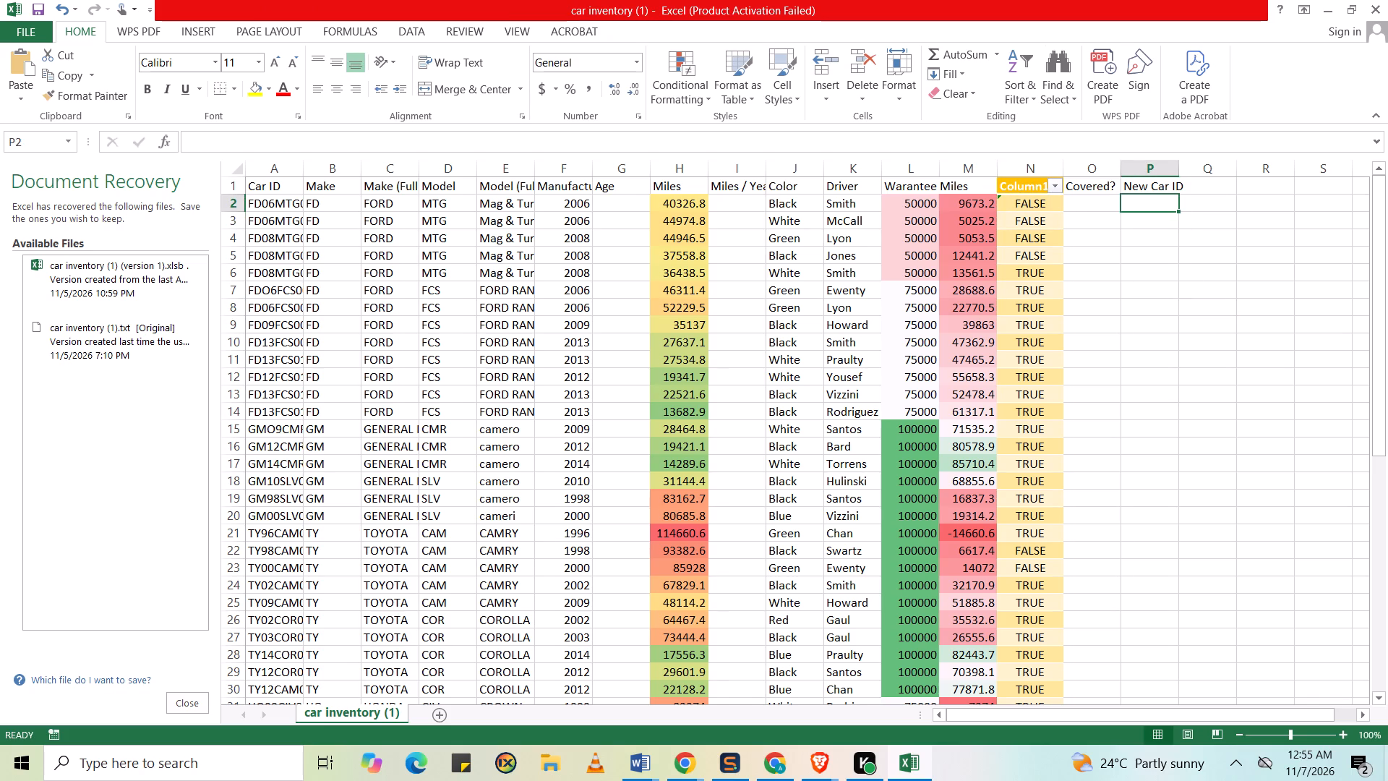
pyautogui.press('=')
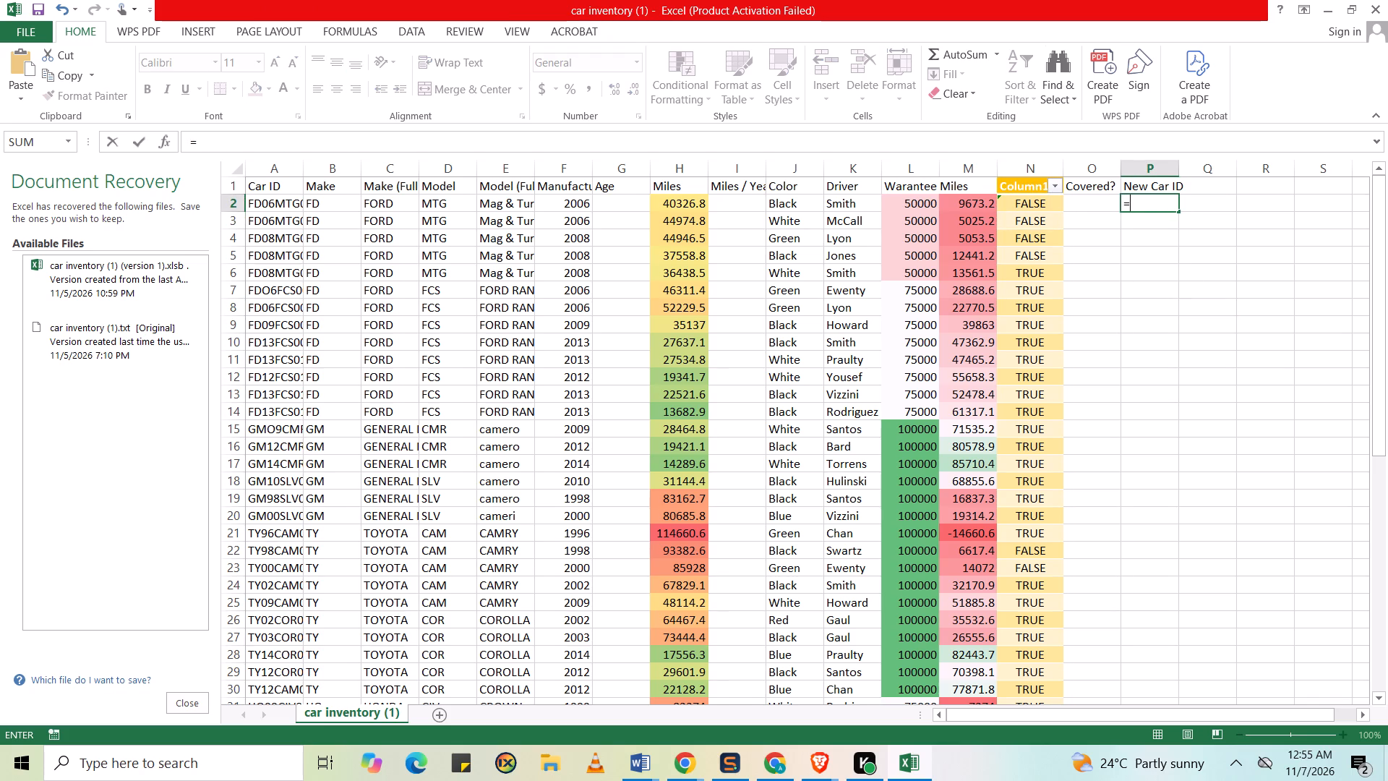
pyautogui.click(346, 170)
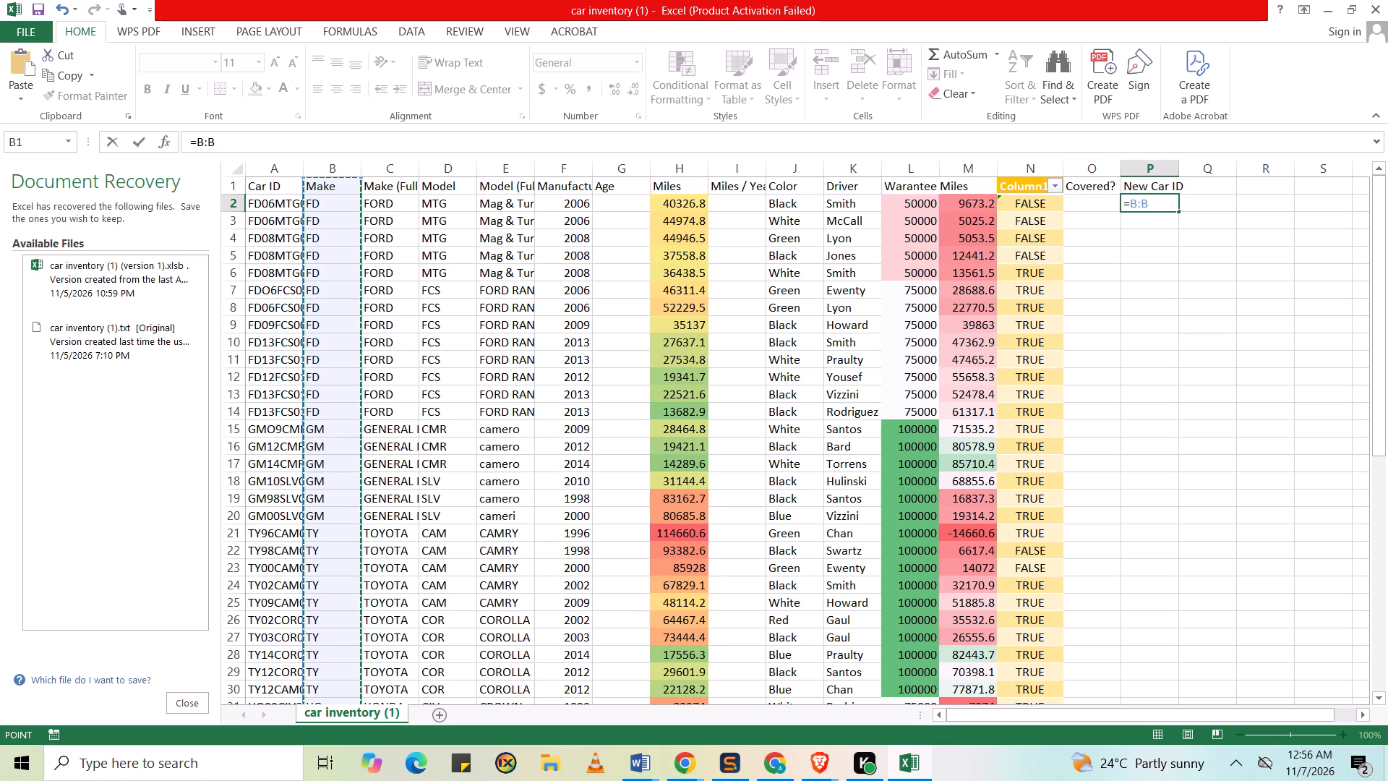
pyautogui.press(',')
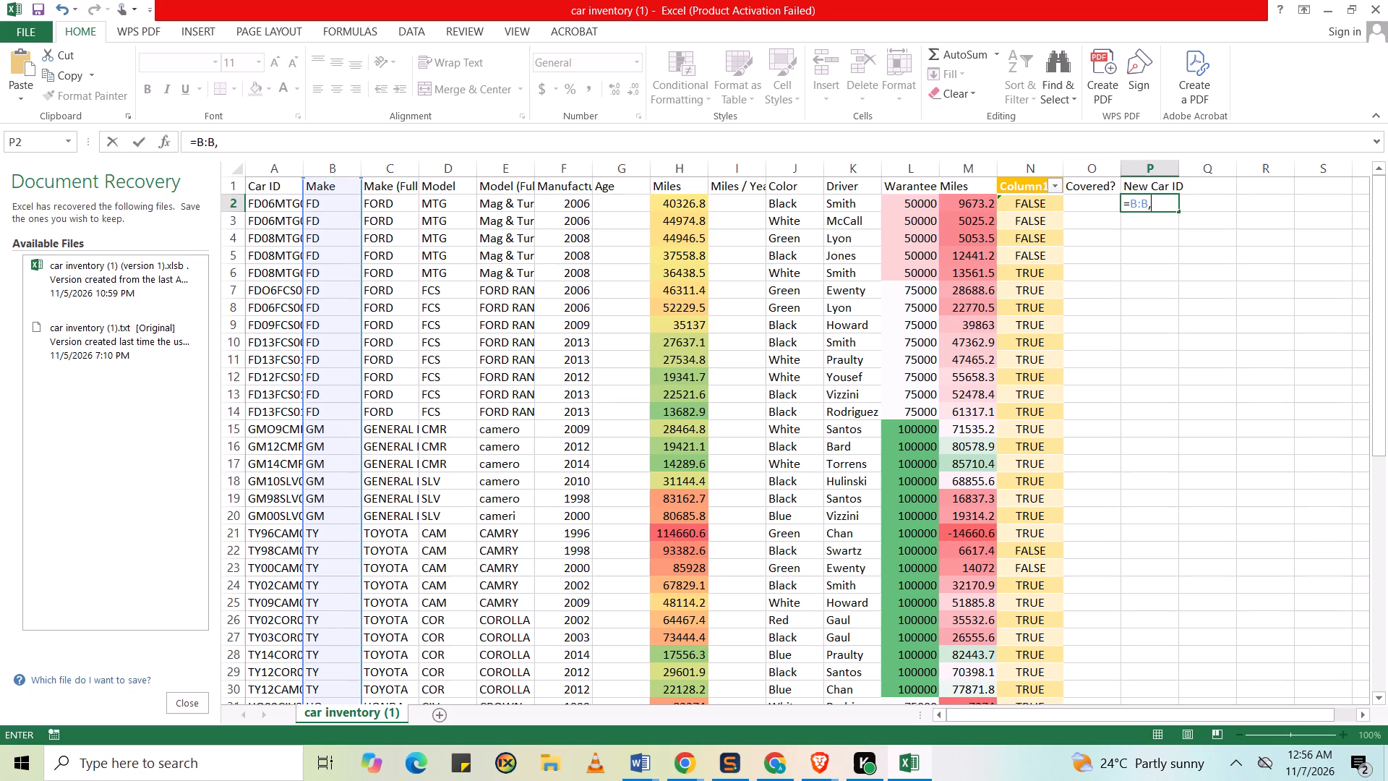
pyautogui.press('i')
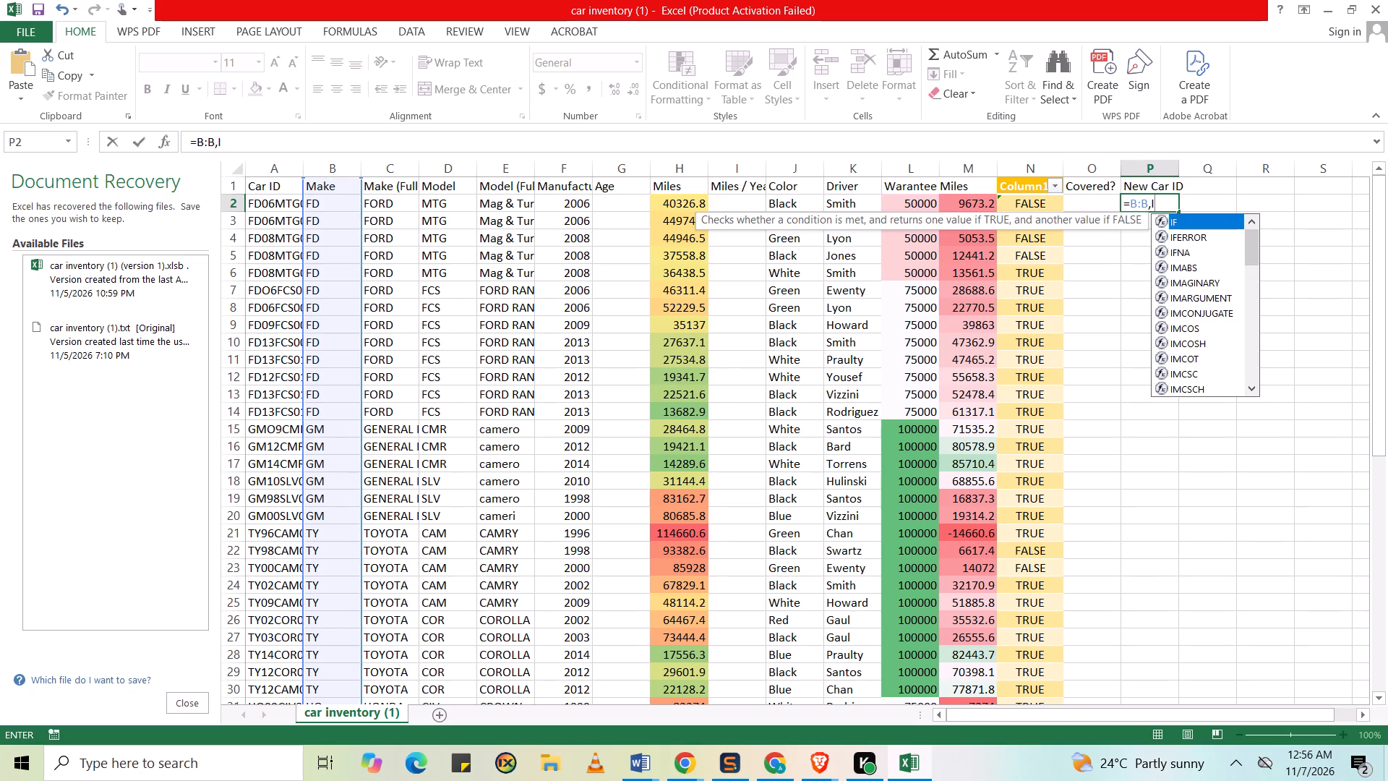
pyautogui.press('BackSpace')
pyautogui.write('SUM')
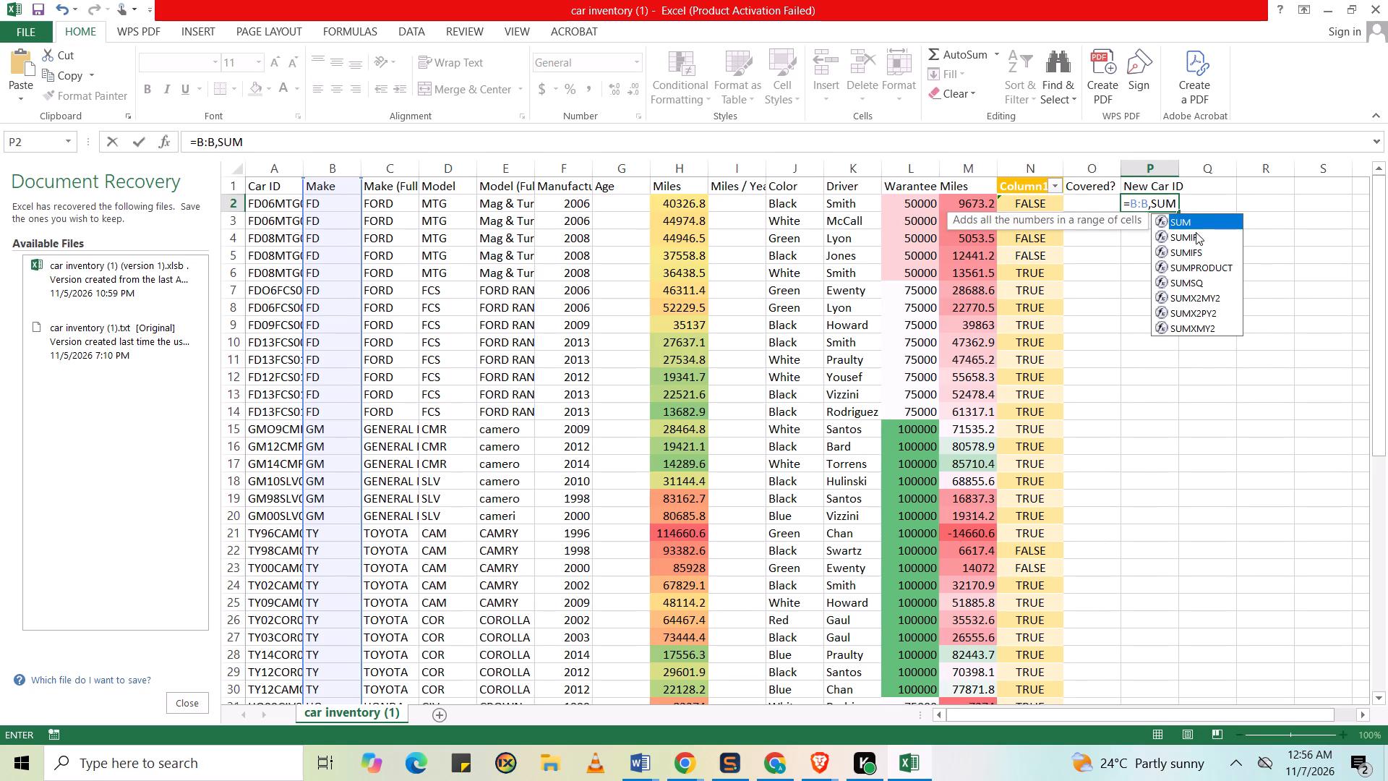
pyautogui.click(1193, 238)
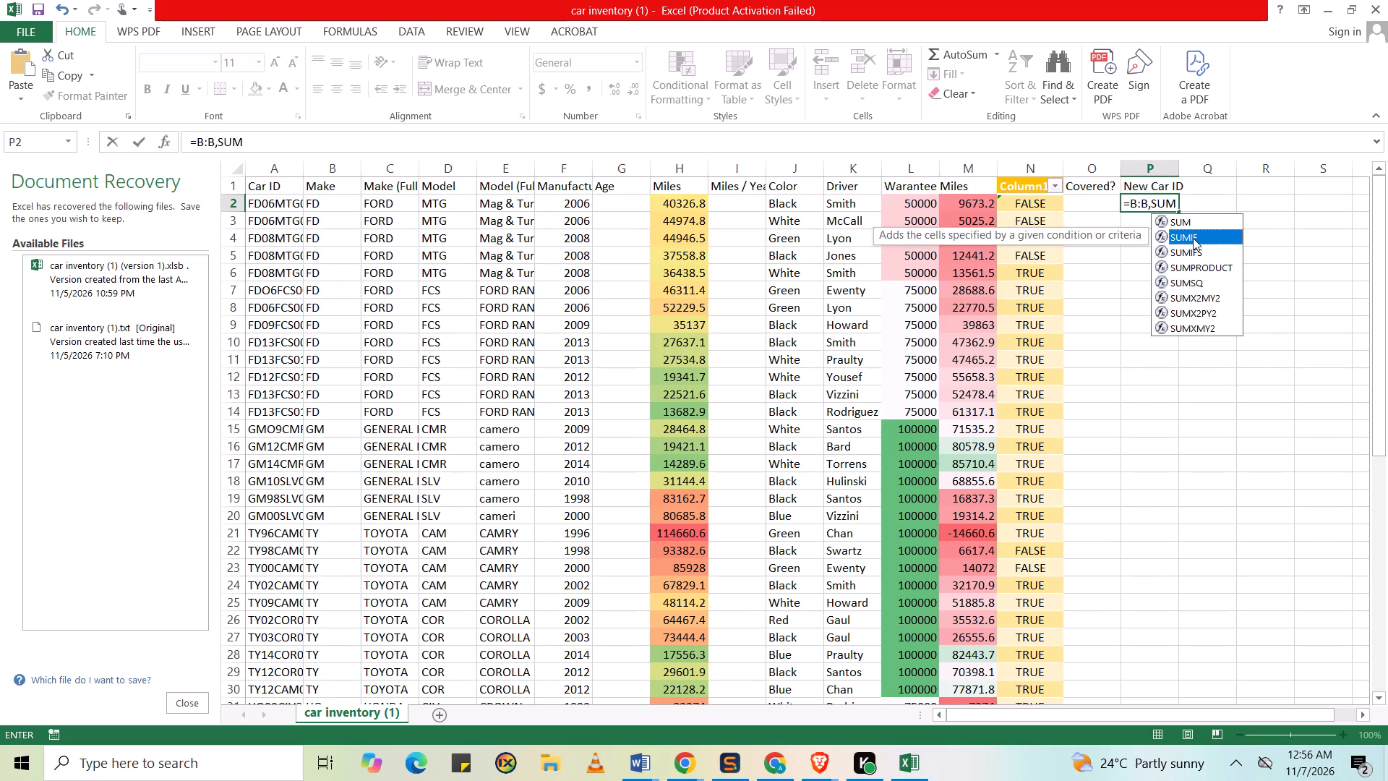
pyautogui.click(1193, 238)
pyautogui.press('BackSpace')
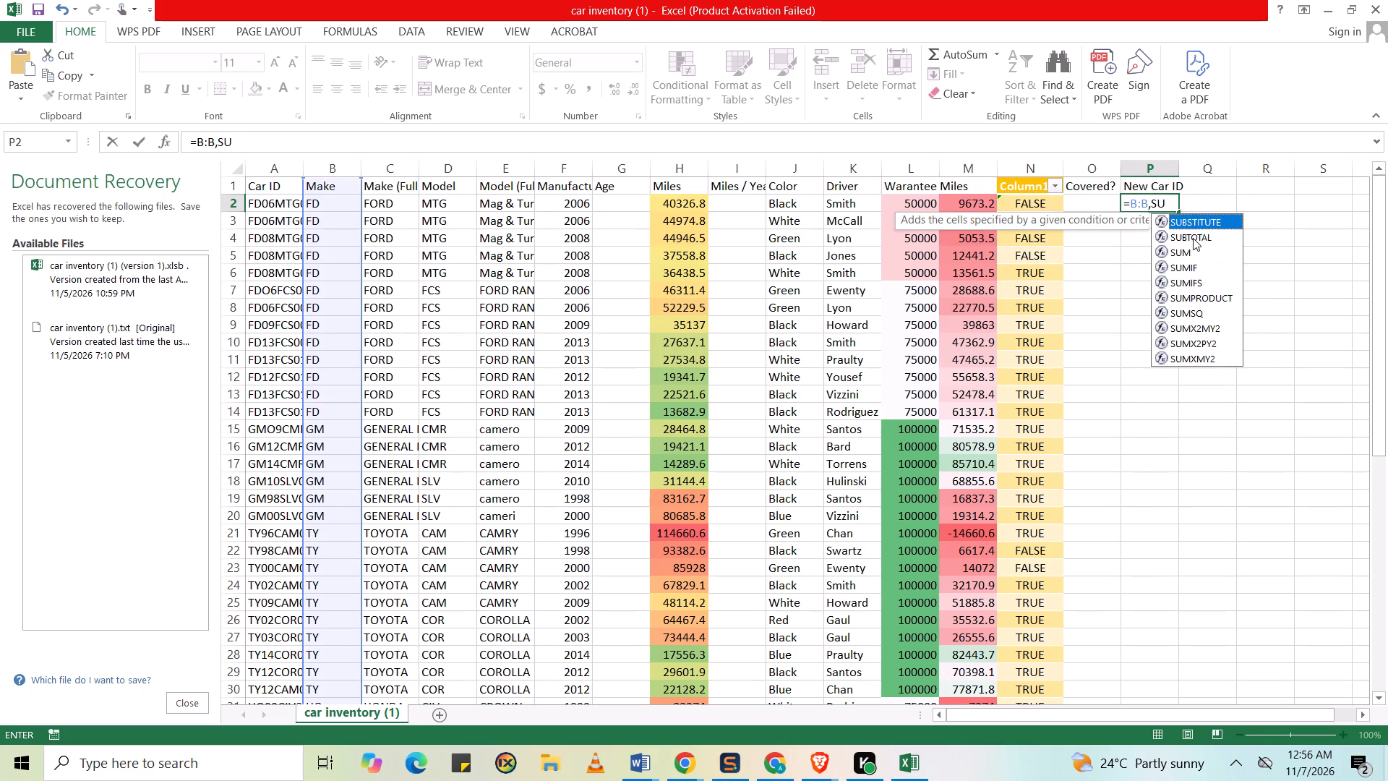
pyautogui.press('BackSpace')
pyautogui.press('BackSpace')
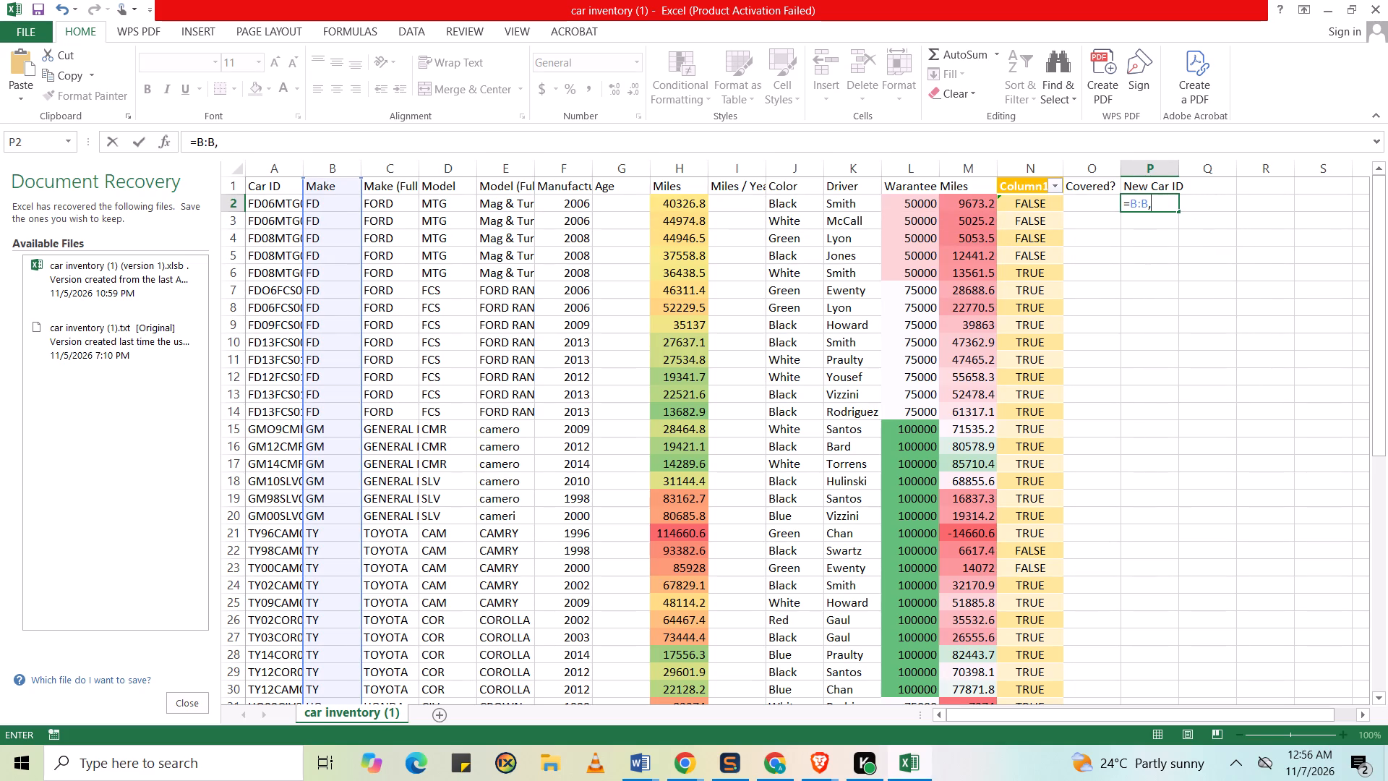
# Add RIGHT(F2,2) to the P2 formula to extract the last two digits of the manufacture year.
pyautogui.write('RI')
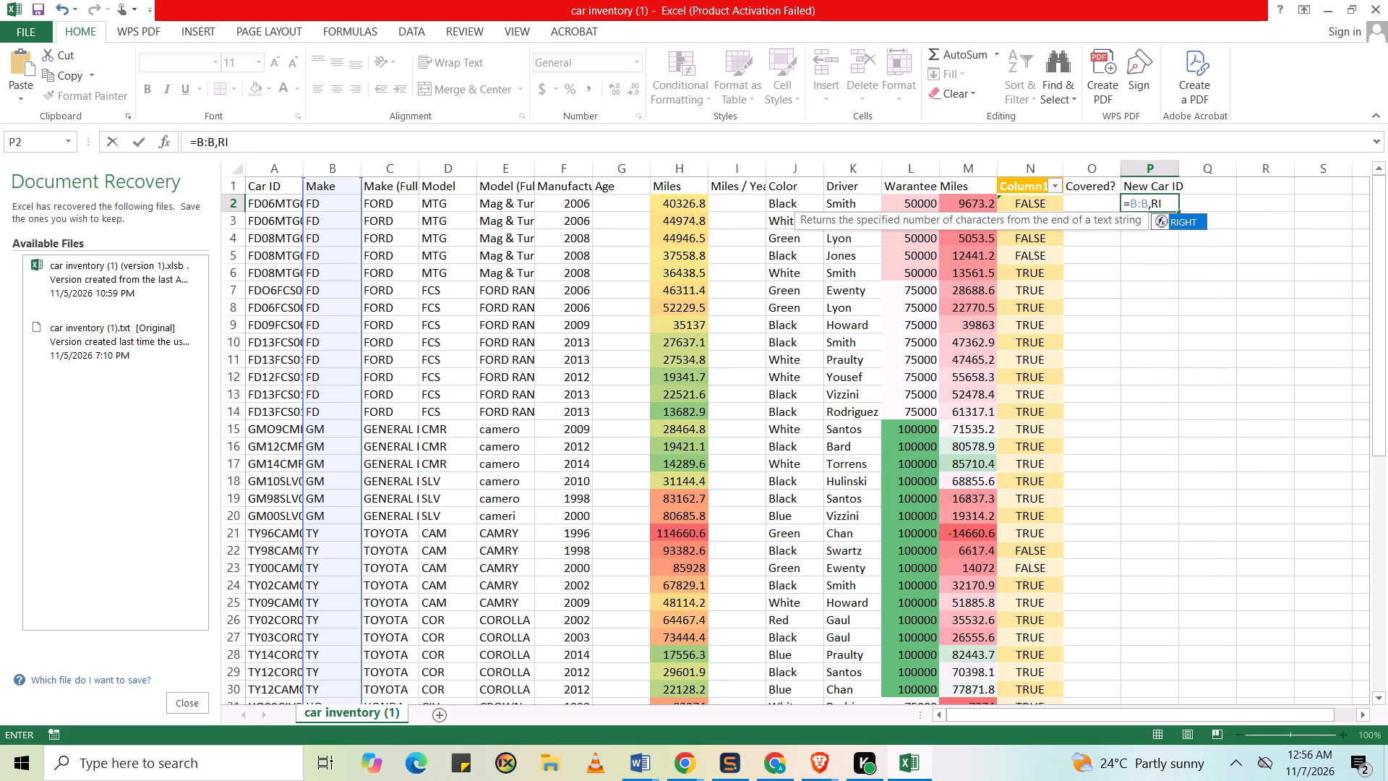
pyautogui.doubleClick(1184, 223)
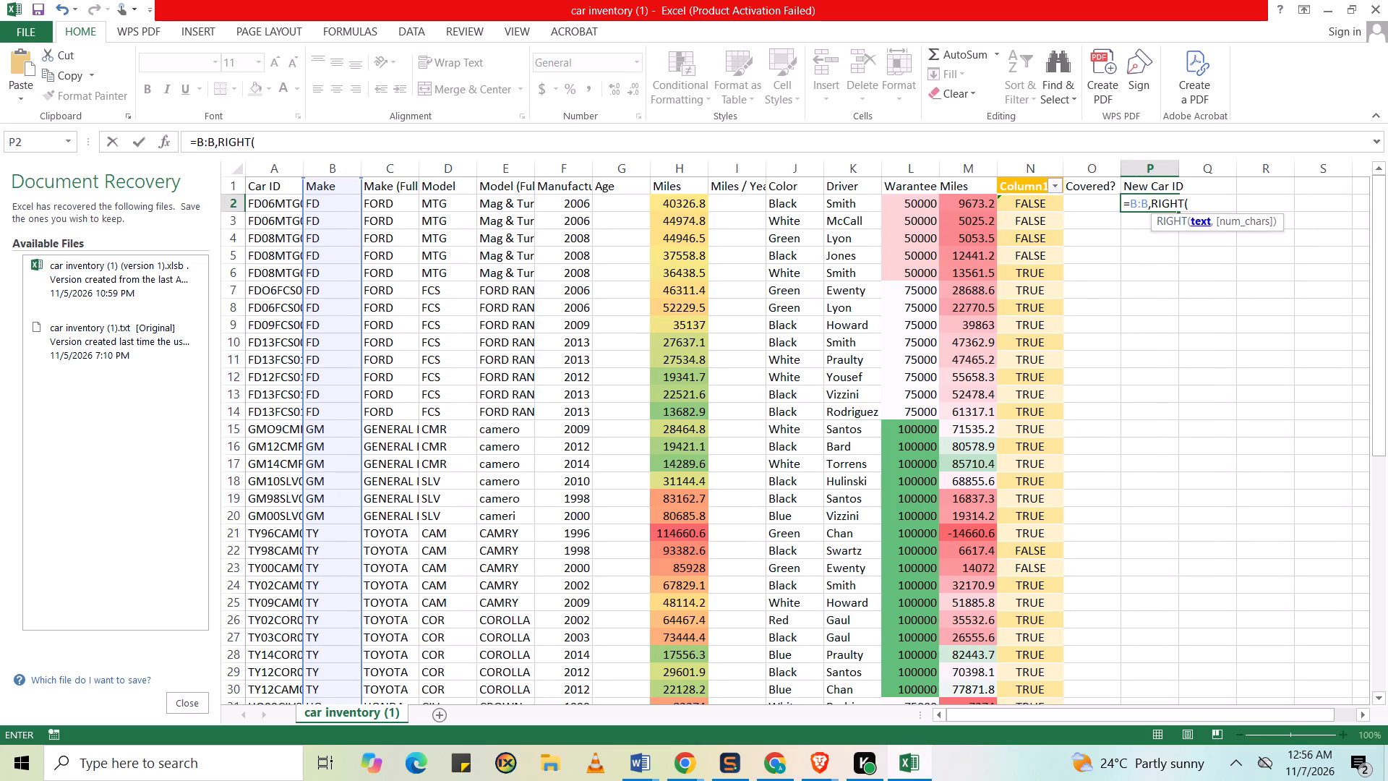
pyautogui.click(572, 202)
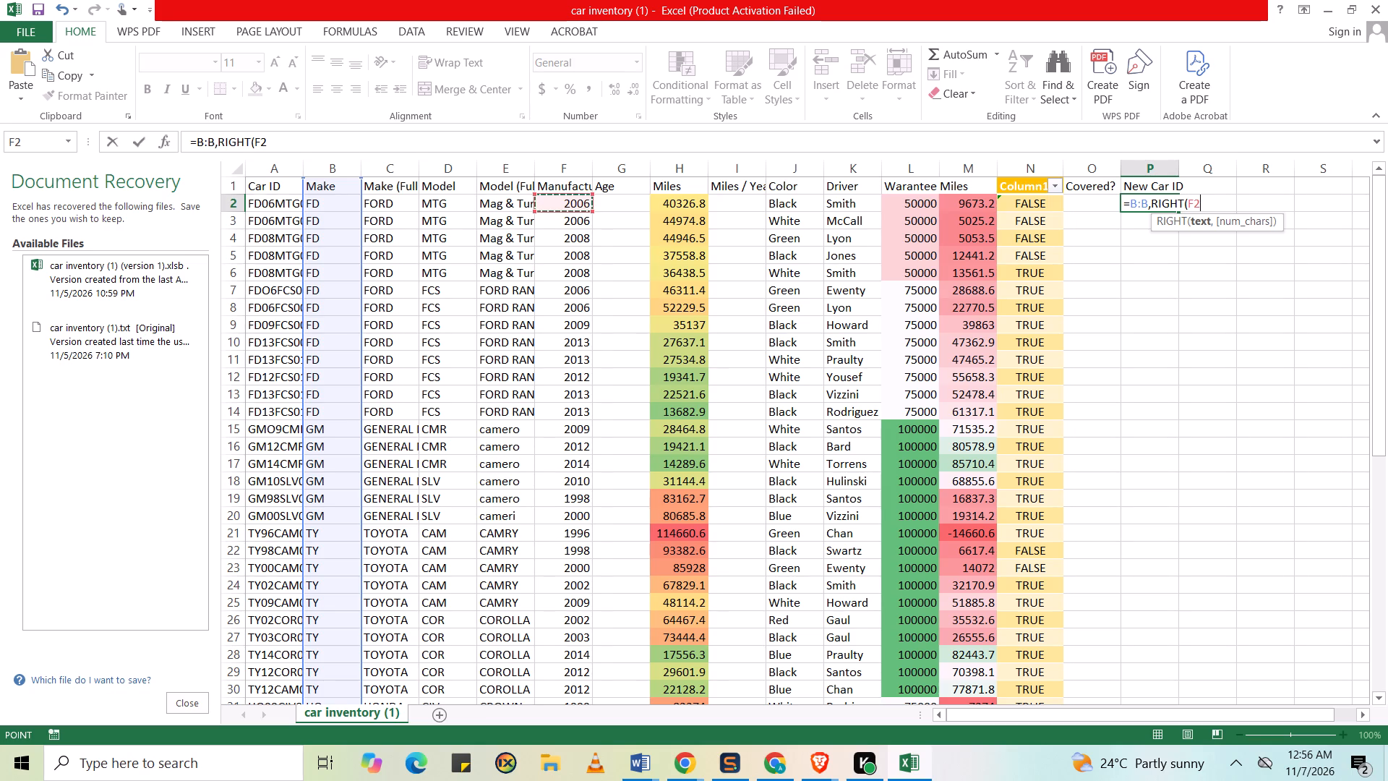
pyautogui.press(',')
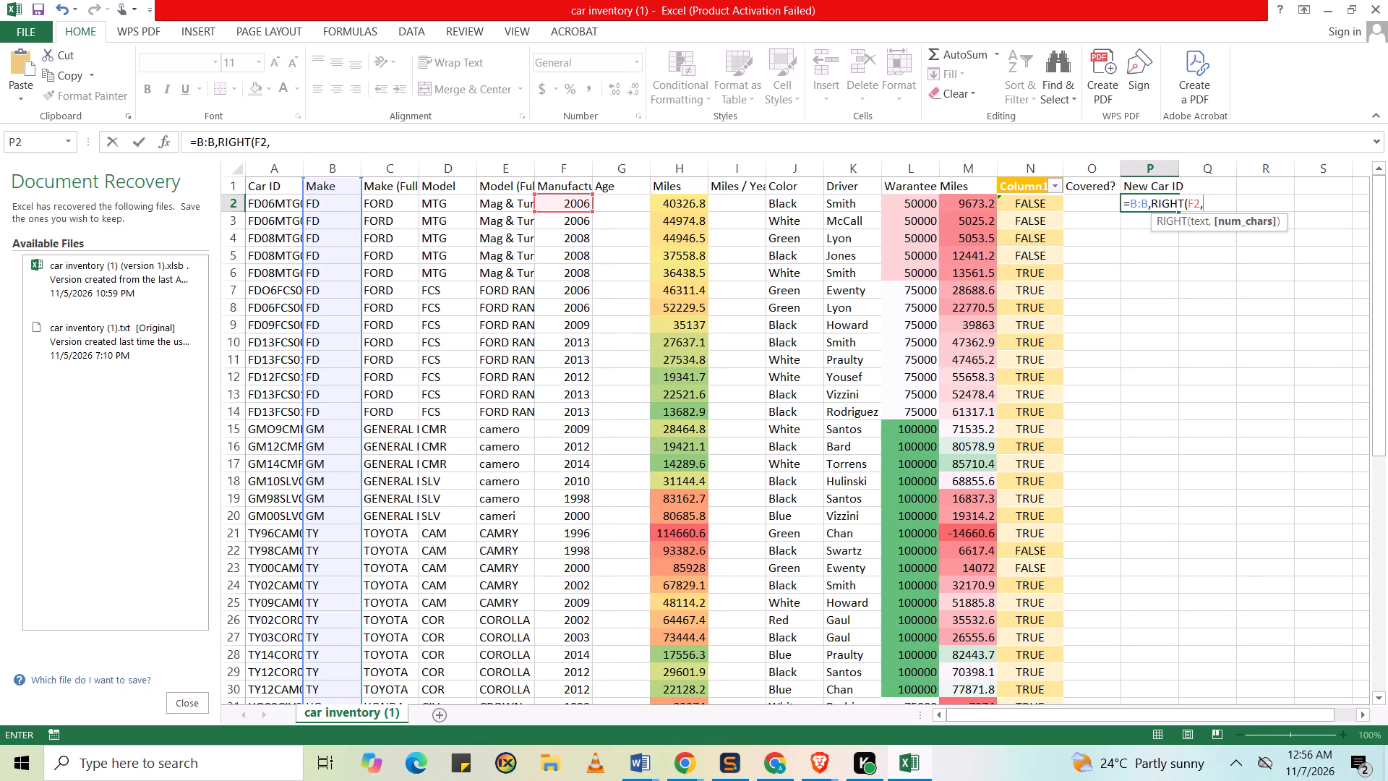
pyautogui.press('2')
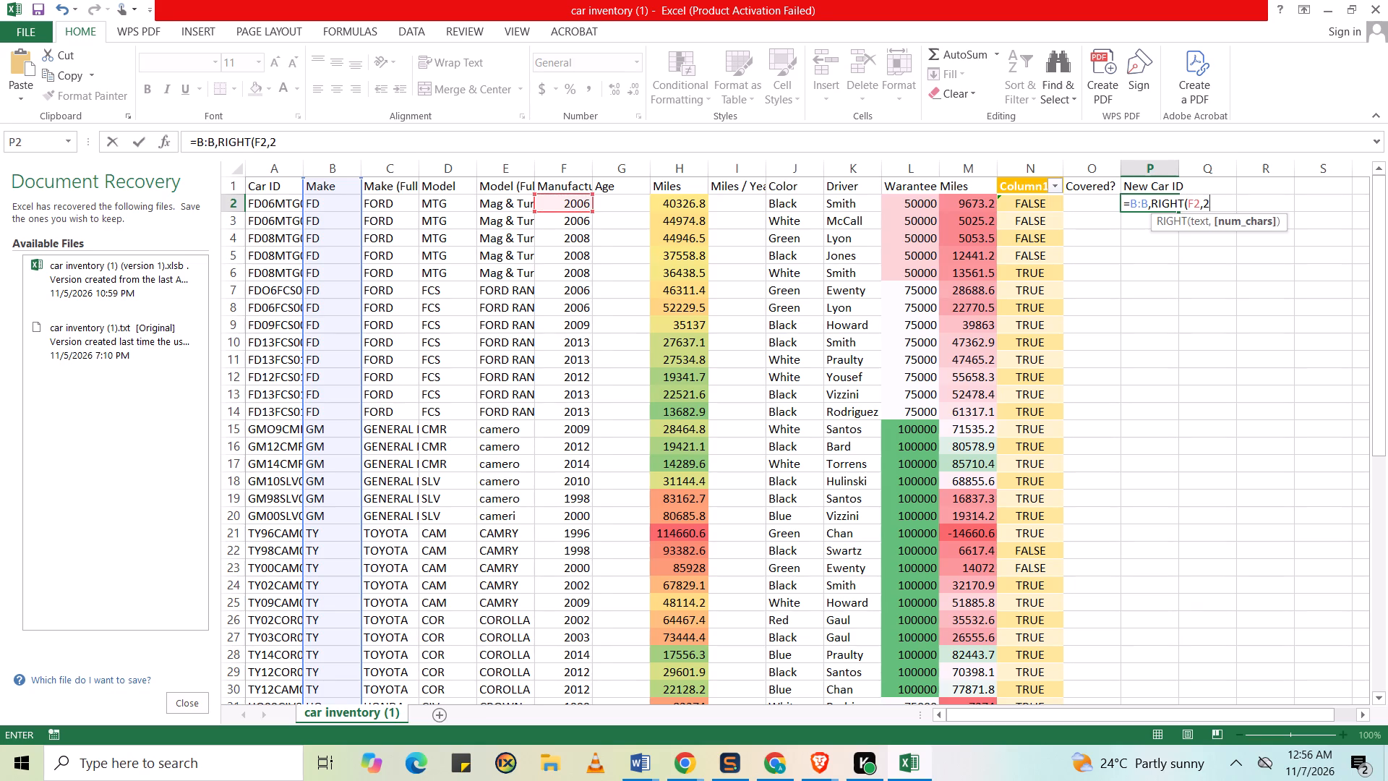
pyautogui.hotkey('shift', ')')
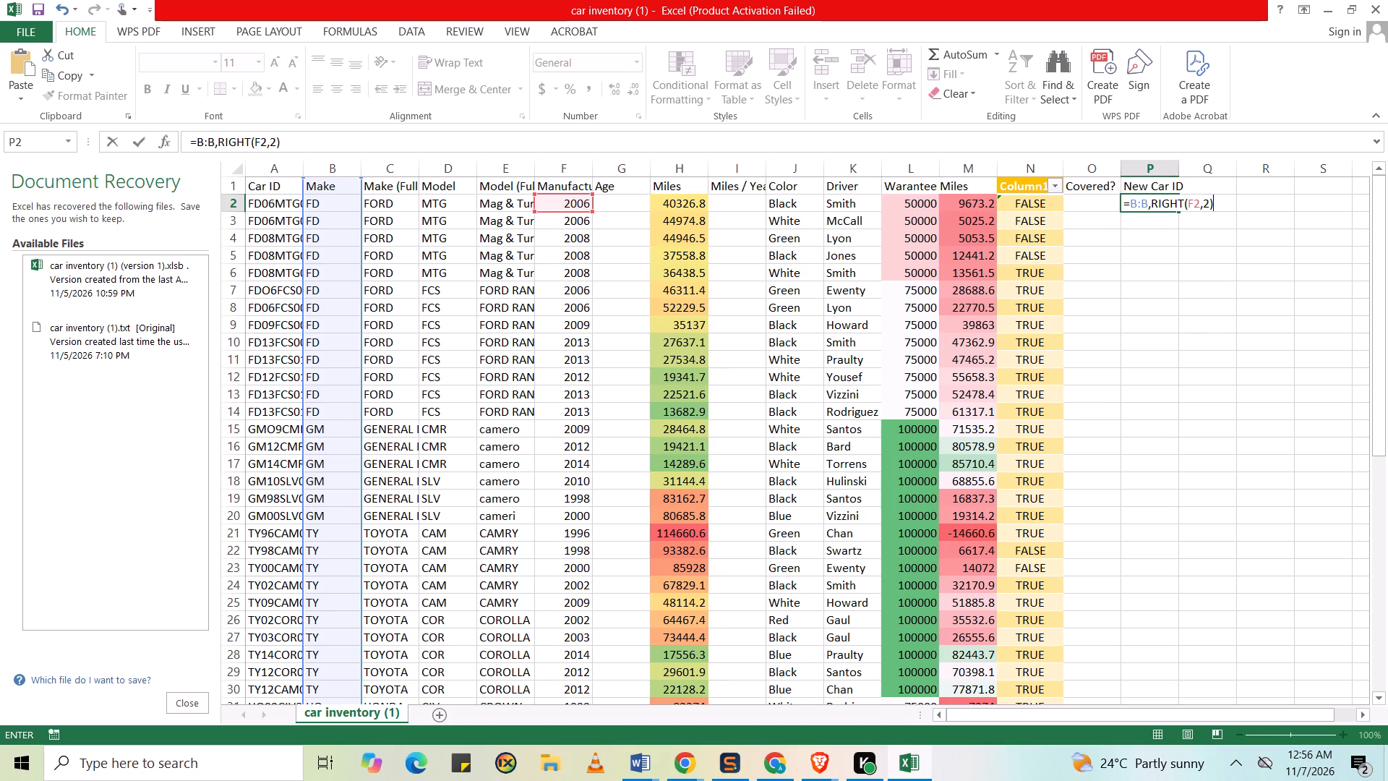
# Append the whole Model column as the third part and try to enter =B:B,RIGHT(F2,2),D:D in P2.
pyautogui.press(',')
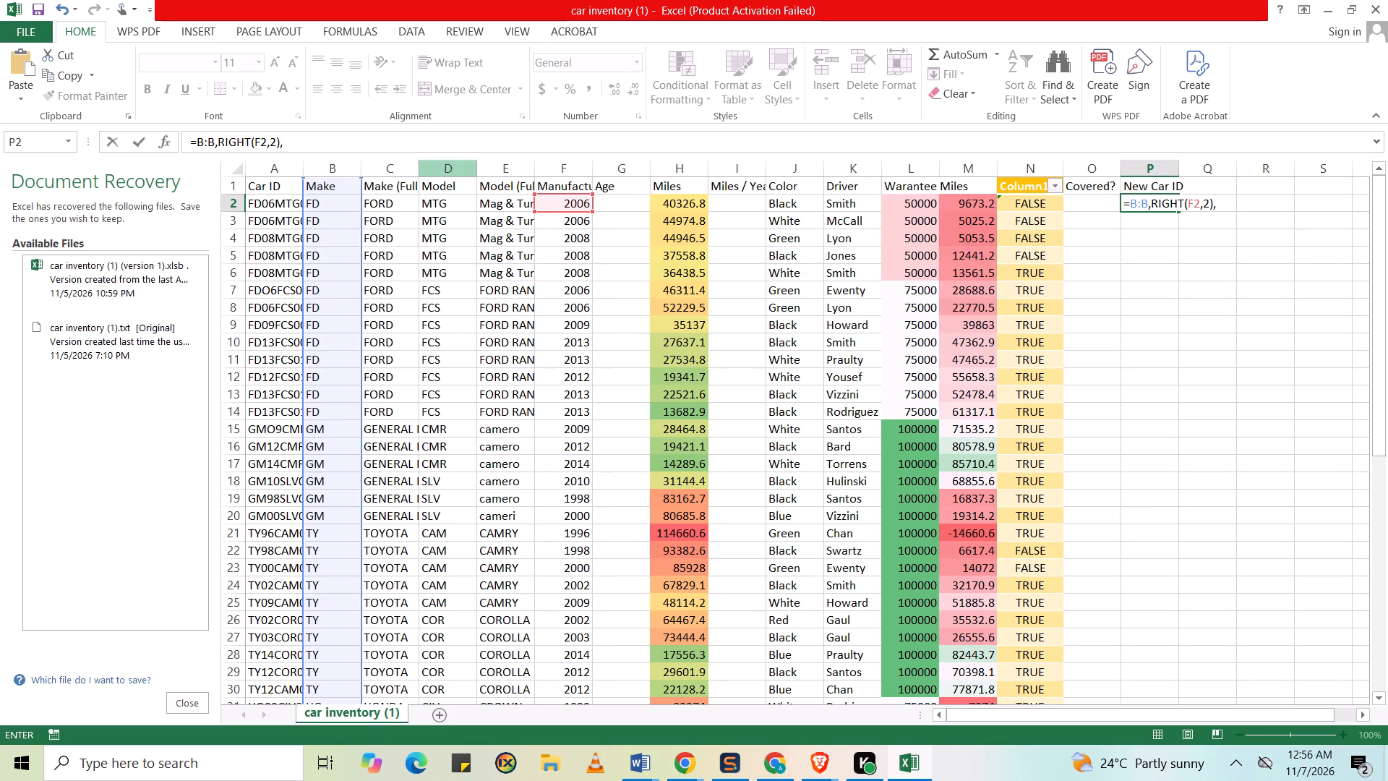
pyautogui.click(439, 202)
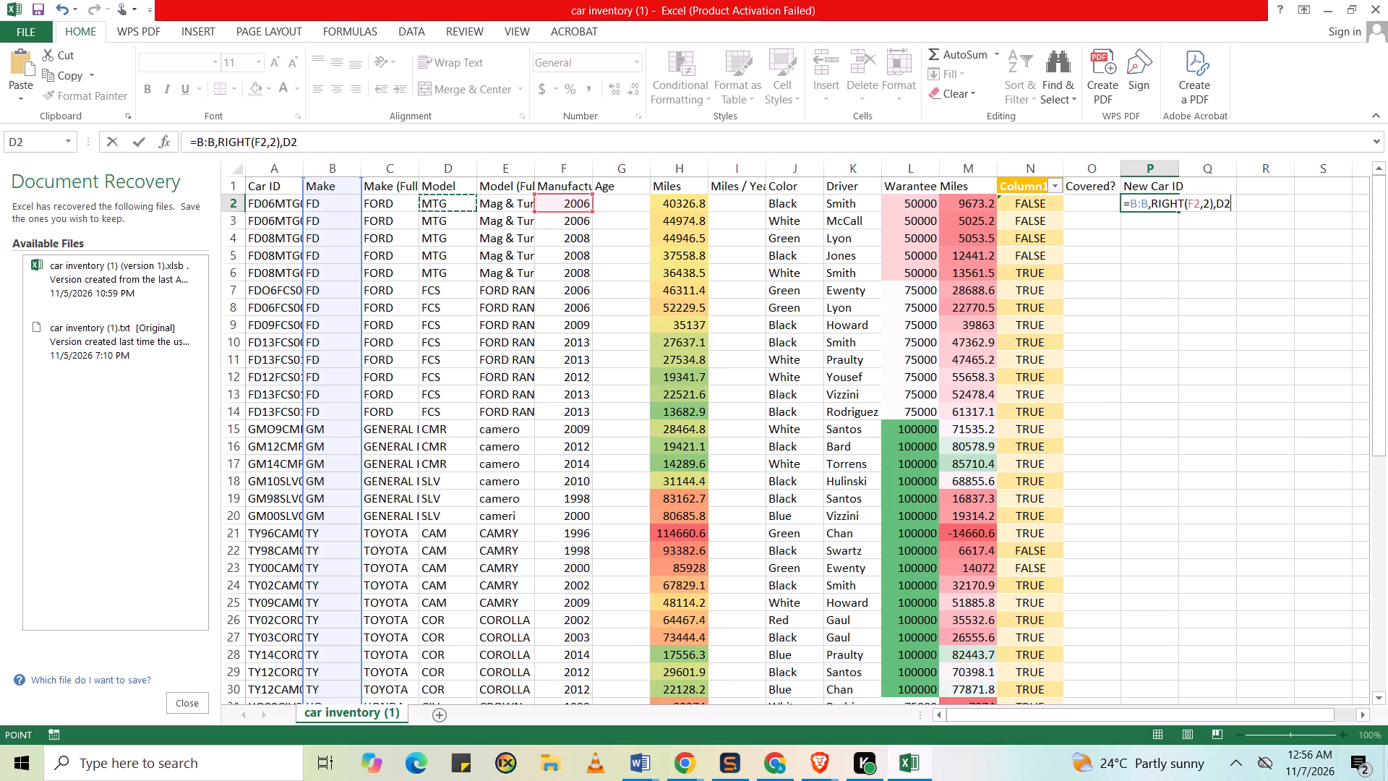
pyautogui.click(450, 174)
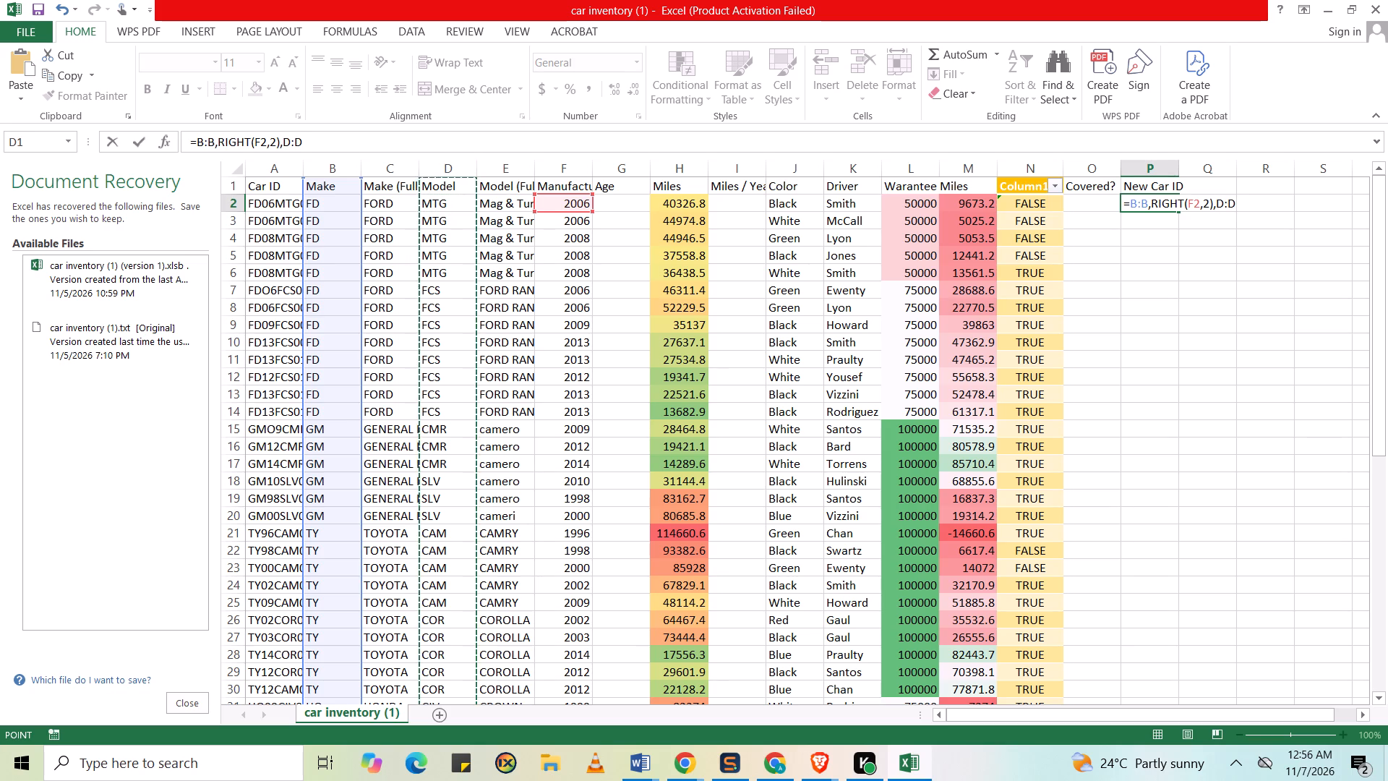
pyautogui.press('Return')
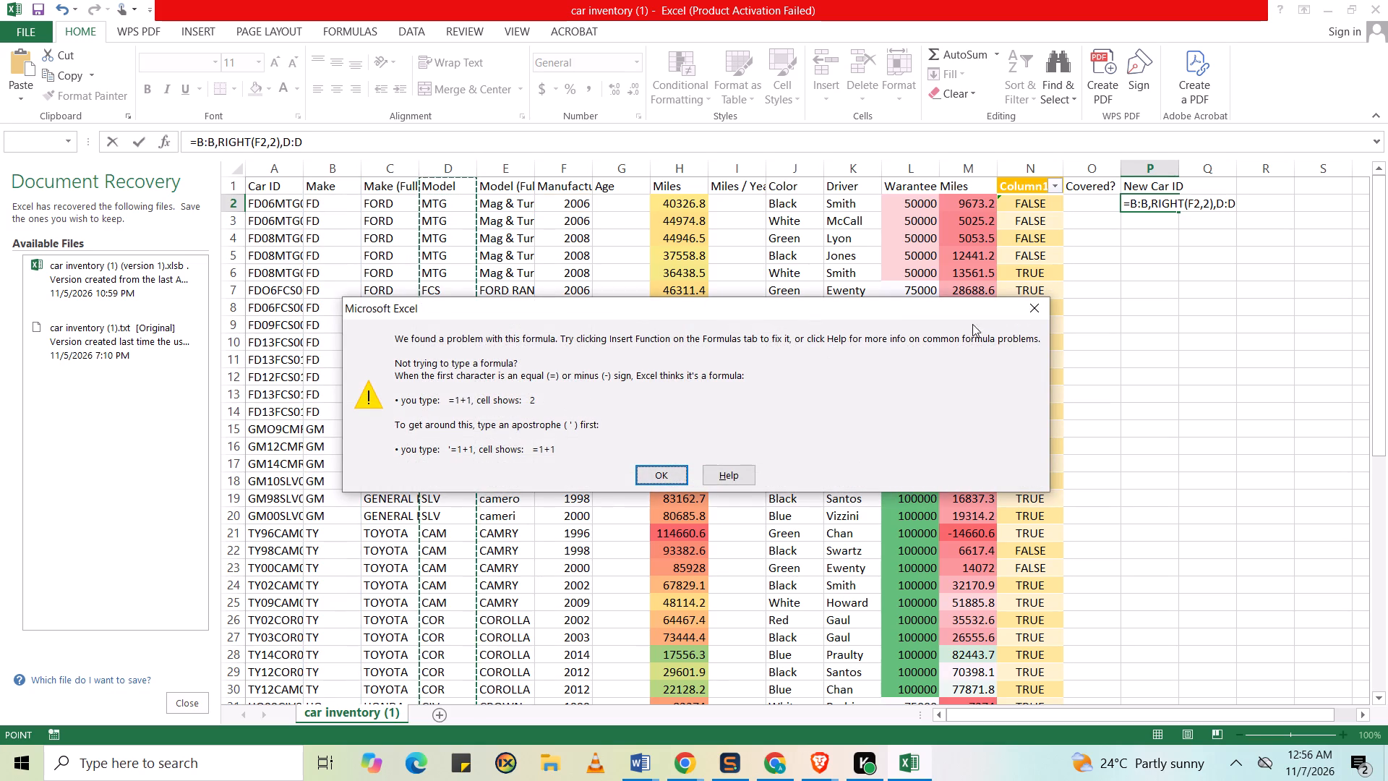
pyautogui.click(665, 466)
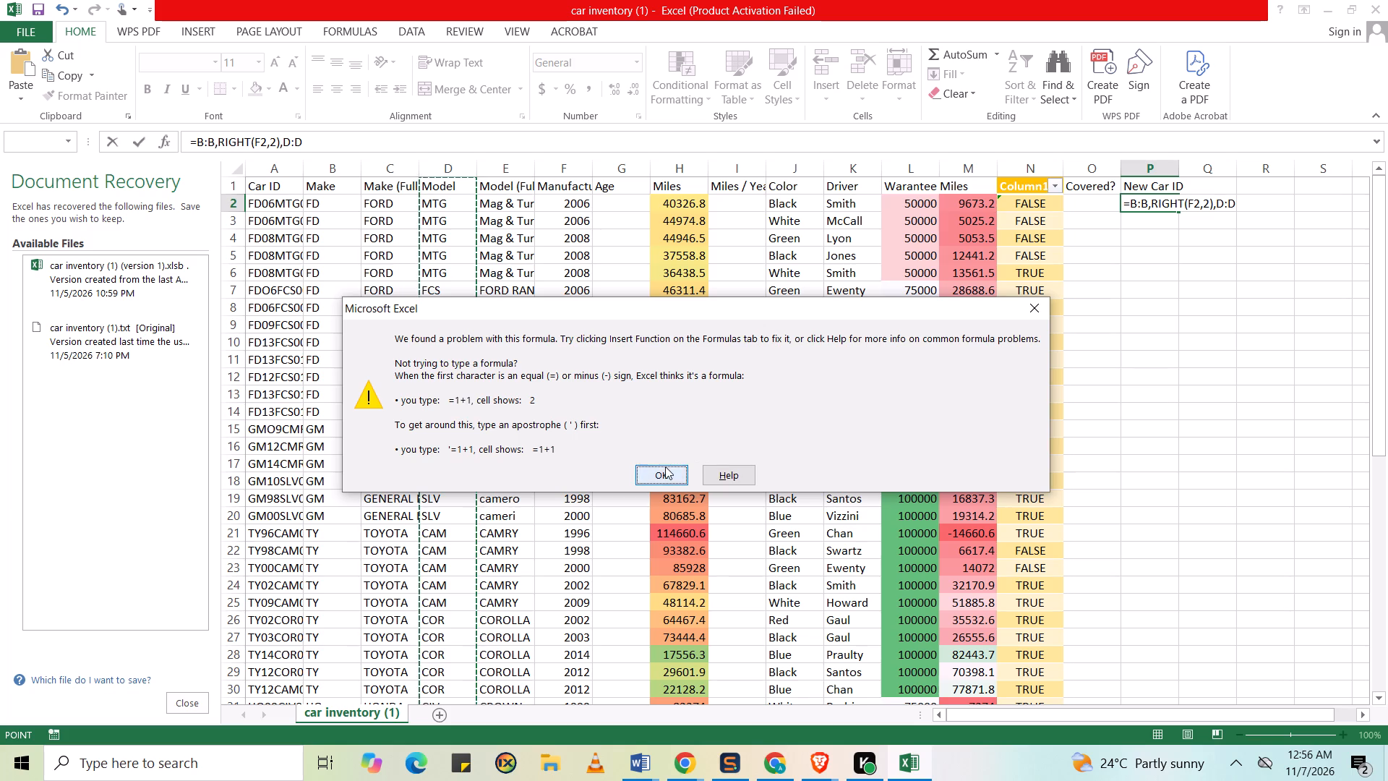
# Replace the whole Make column reference in the P2 formula with the single cell B2.
pyautogui.click(1148, 205)
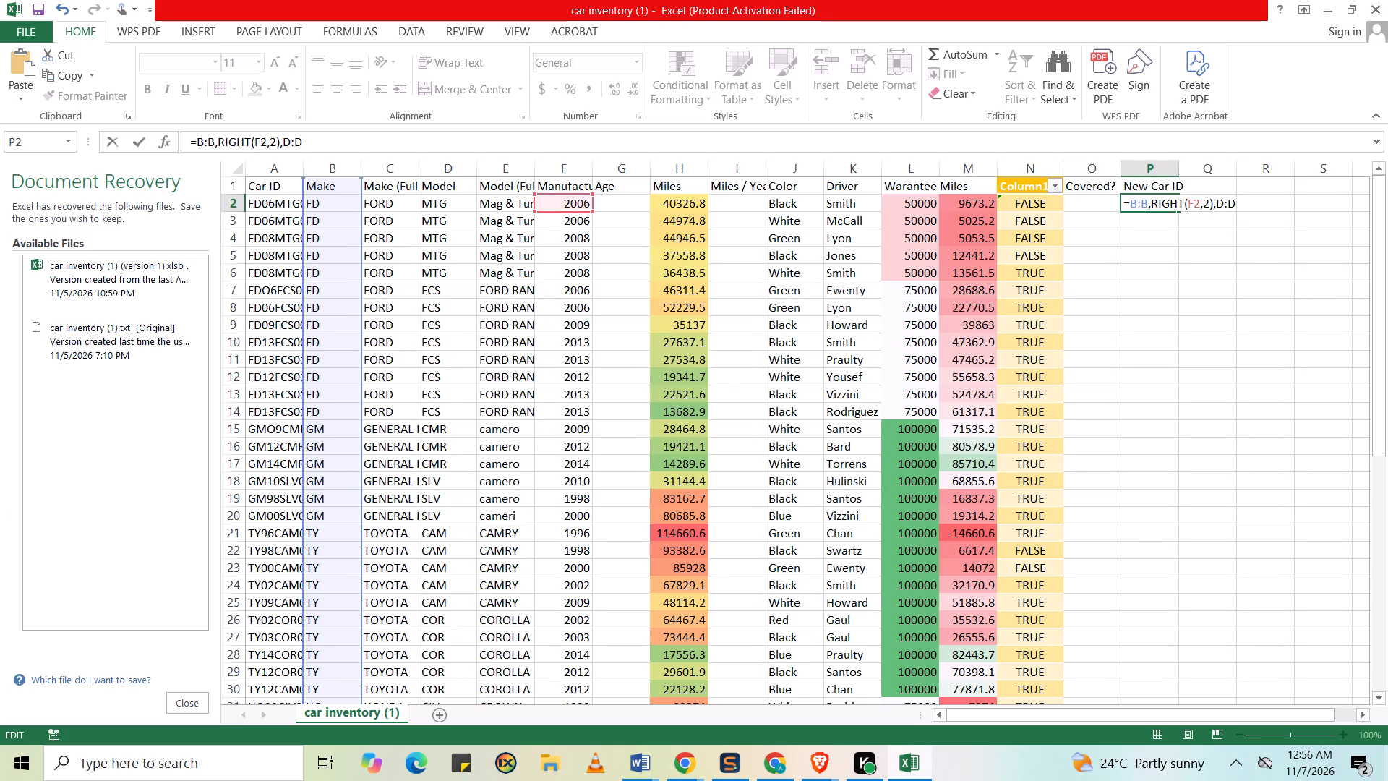
pyautogui.press('BackSpace')
pyautogui.press('BackSpace')
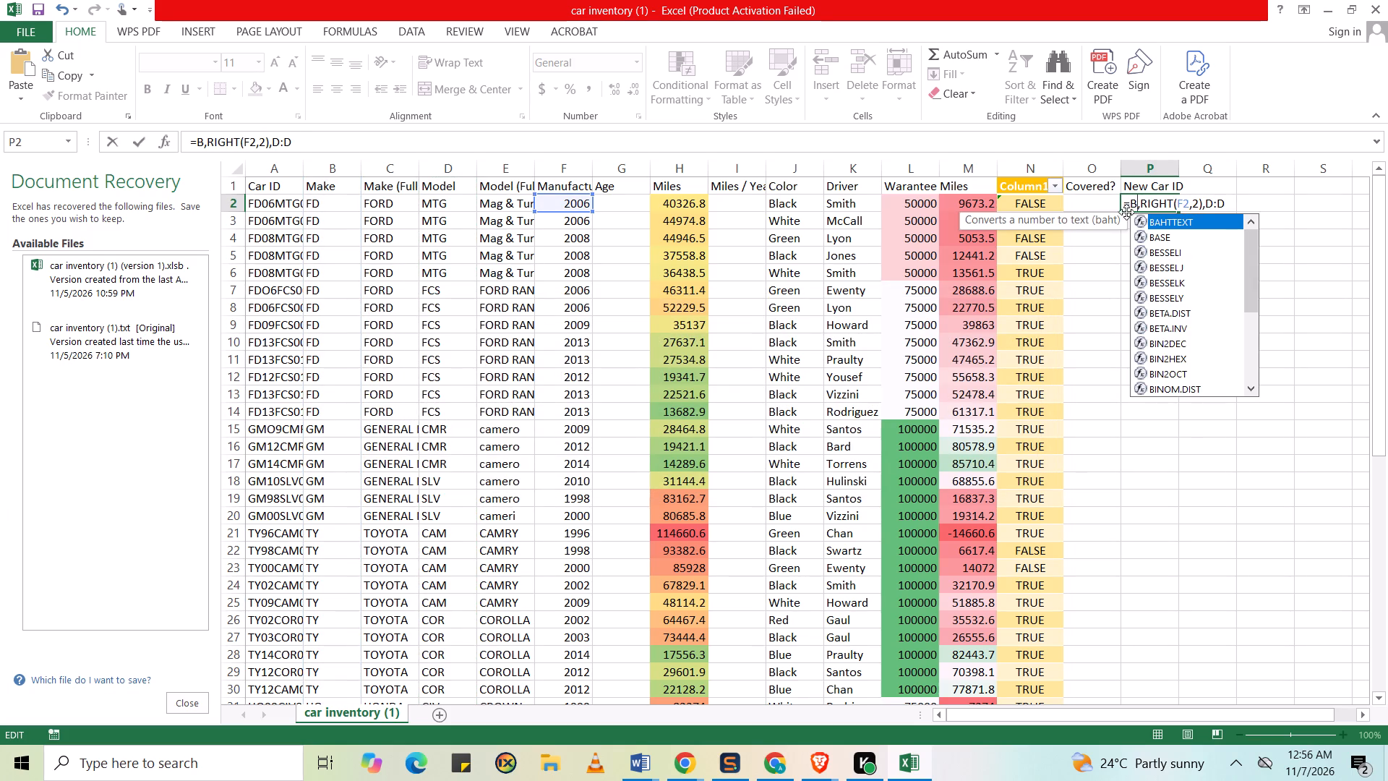
pyautogui.click(313, 202)
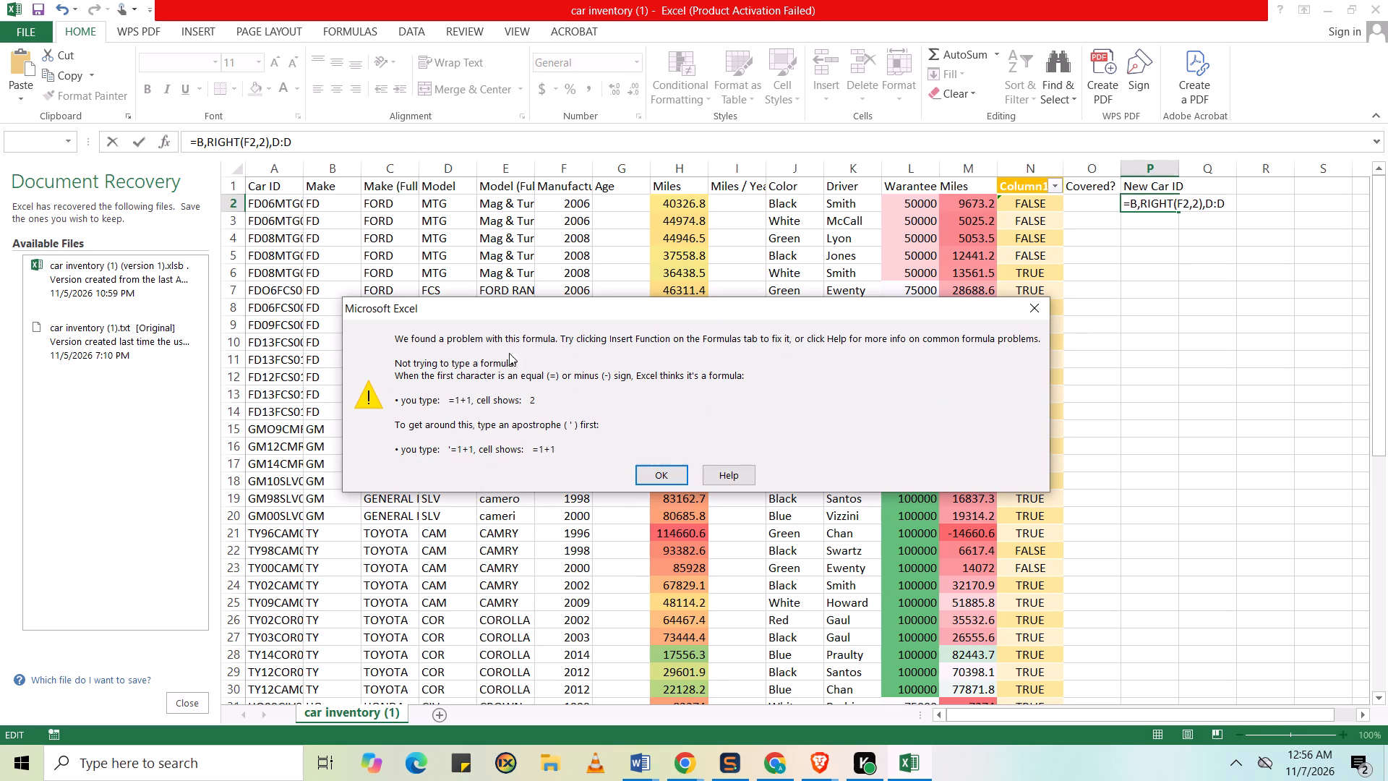
pyautogui.click(661, 476)
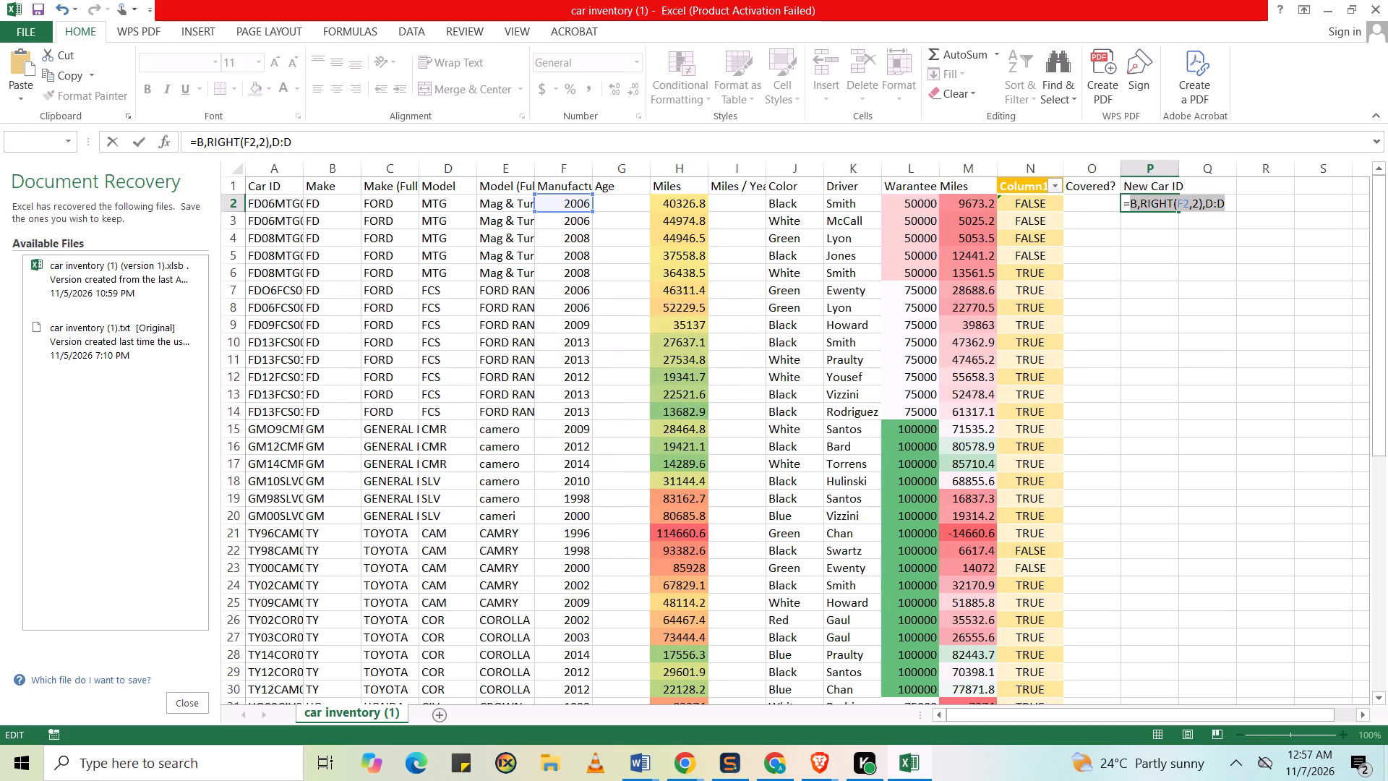
pyautogui.click(1132, 199)
pyautogui.click(1132, 199)
pyautogui.press('Delete')
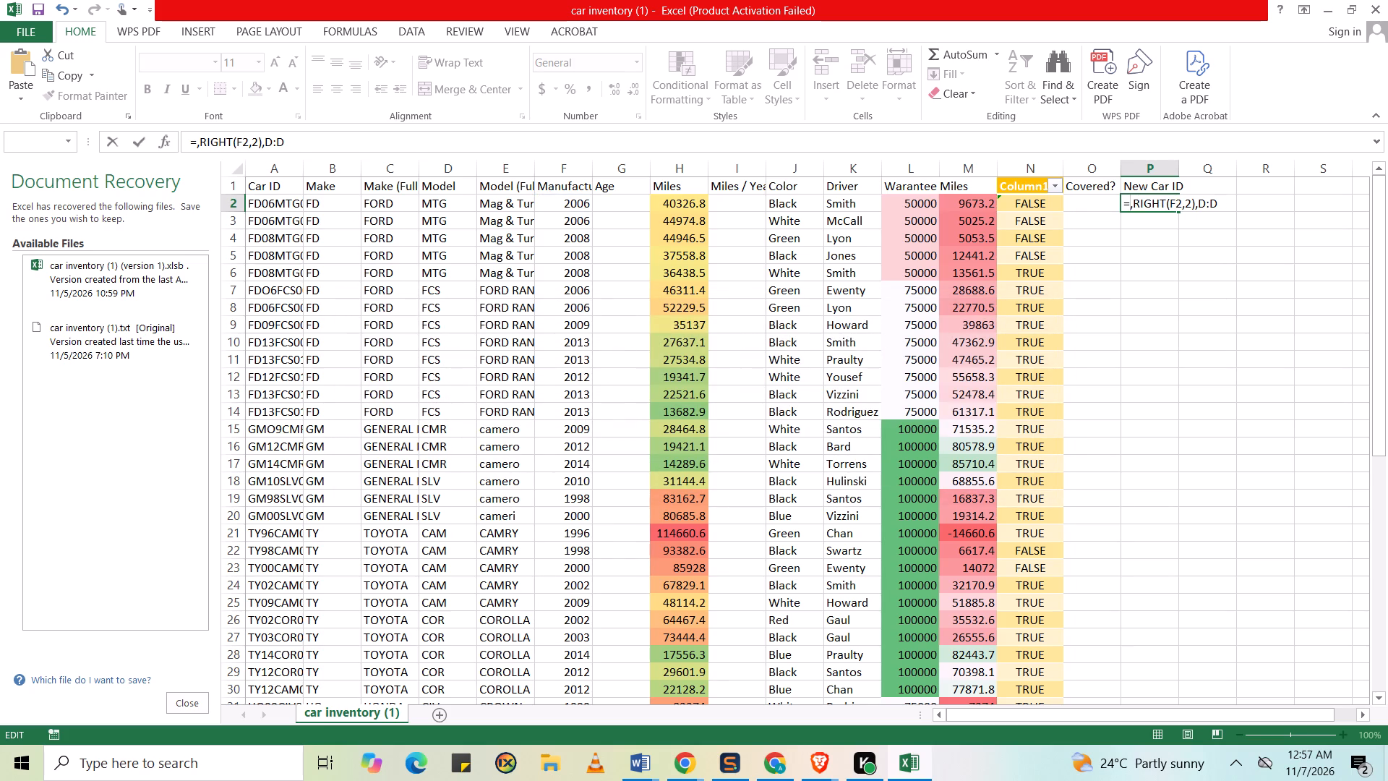
pyautogui.doubleClick(330, 206)
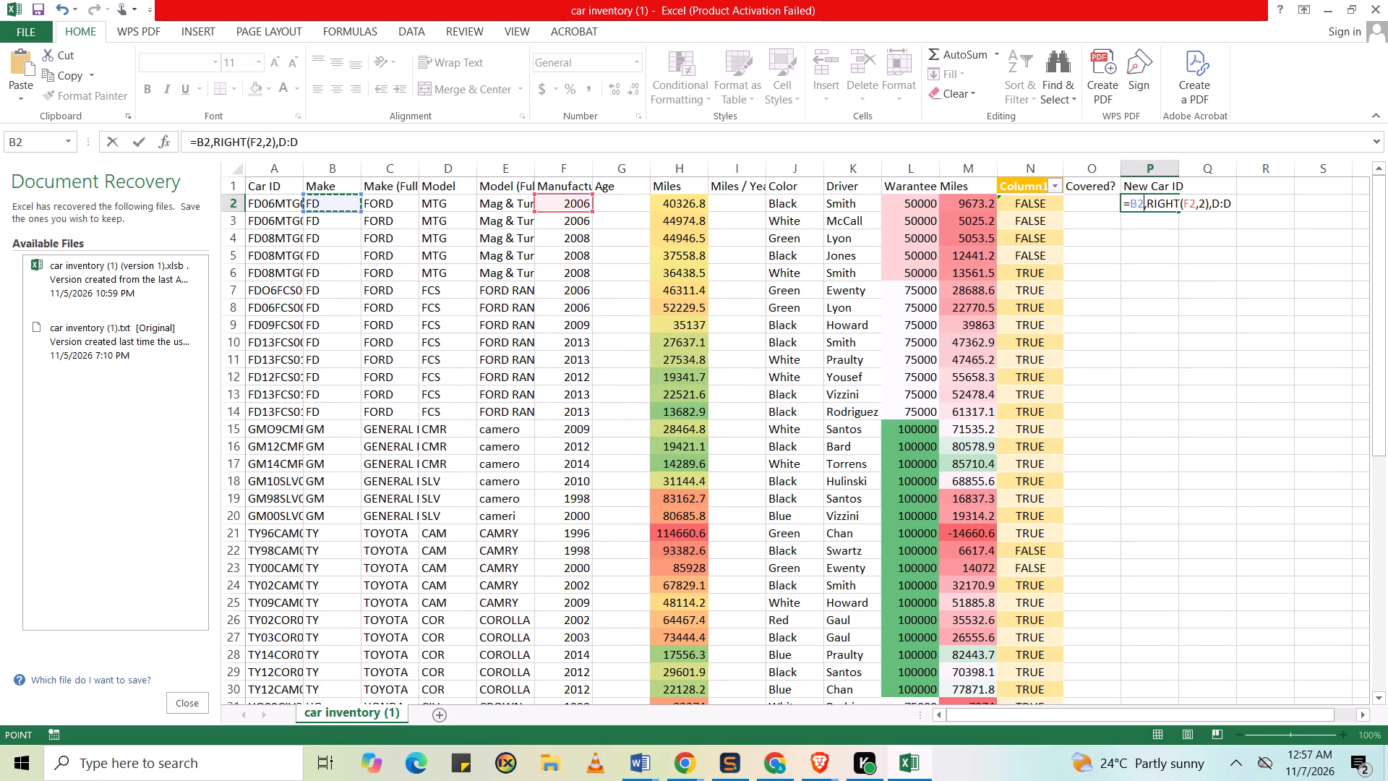
# Replace the whole Model column reference at the end of the P2 formula with the single cell D2.
pyautogui.click(1220, 205)
pyautogui.click(1220, 205)
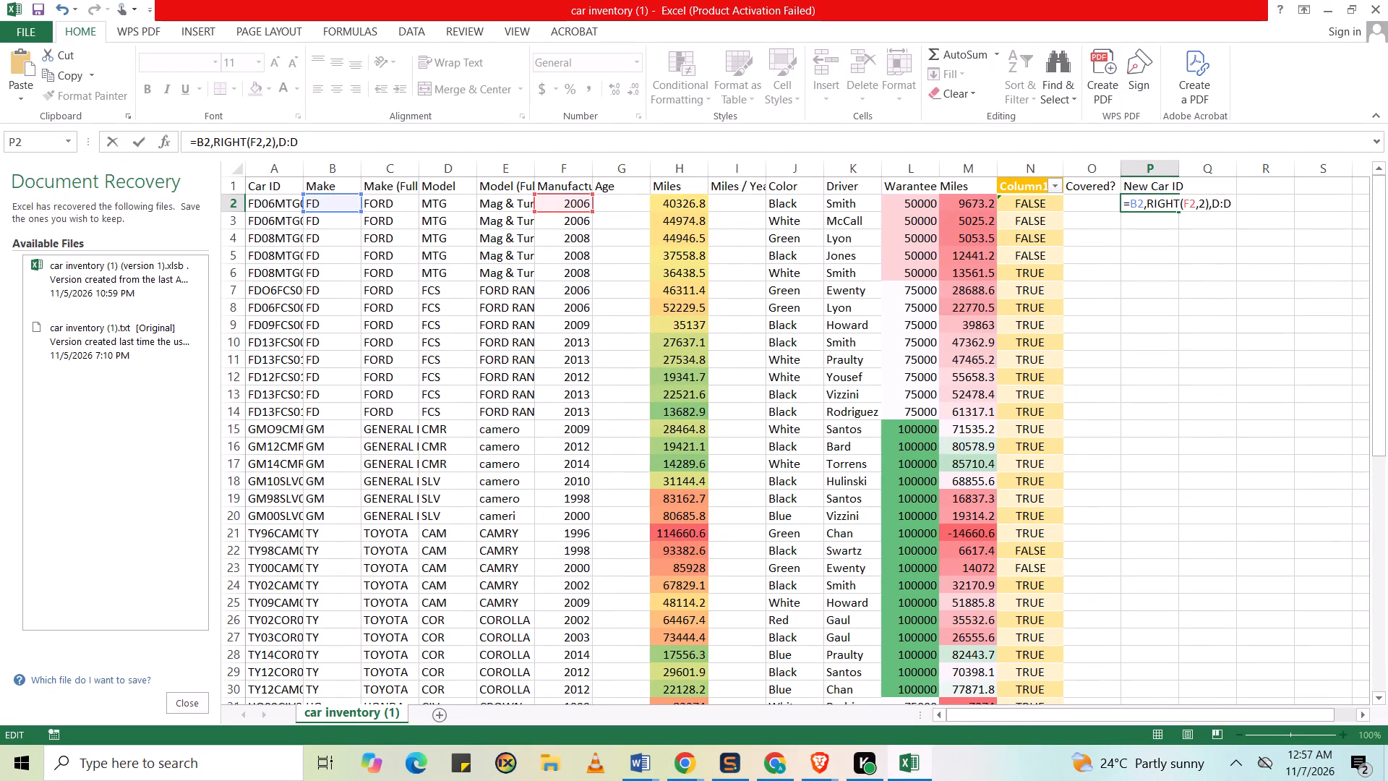
pyautogui.press('Delete')
pyautogui.press('Delete')
pyautogui.press('BackSpace')
pyautogui.click(437, 203)
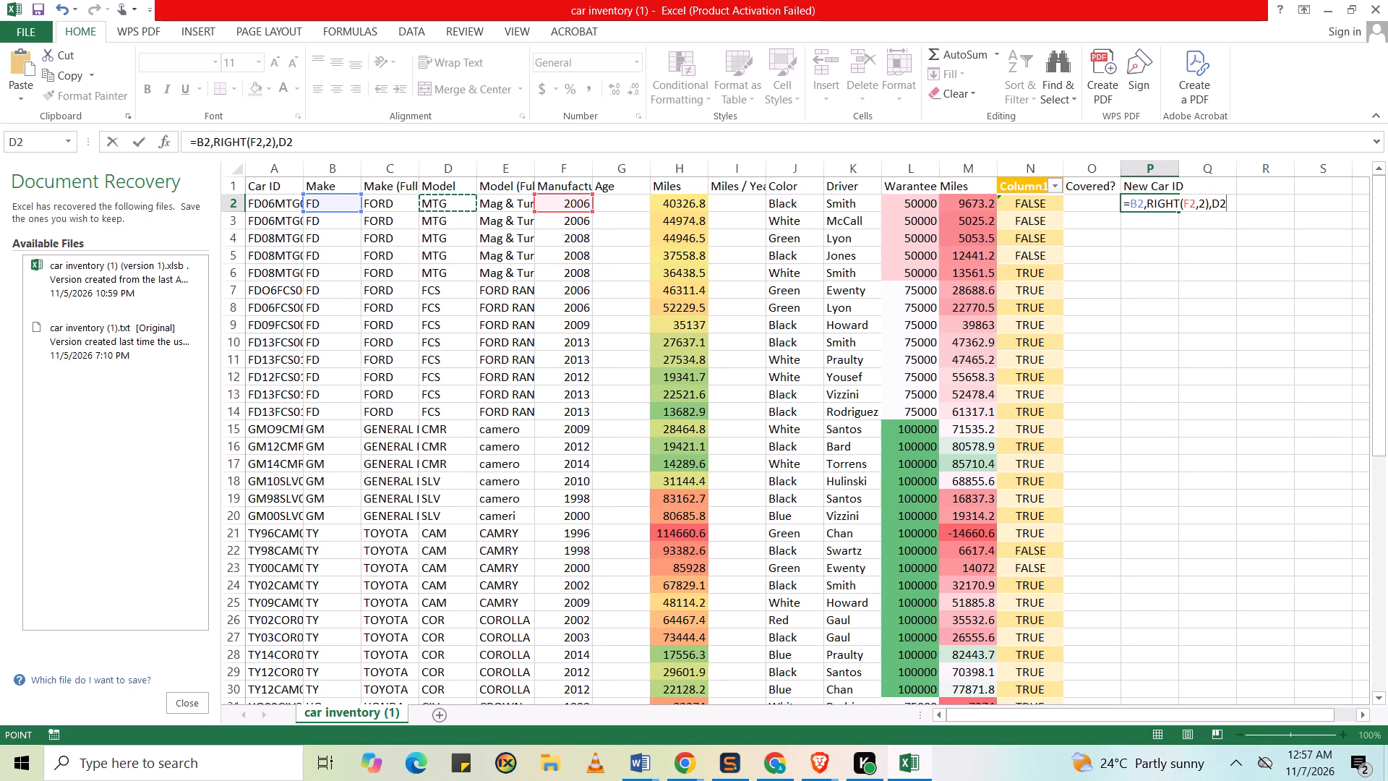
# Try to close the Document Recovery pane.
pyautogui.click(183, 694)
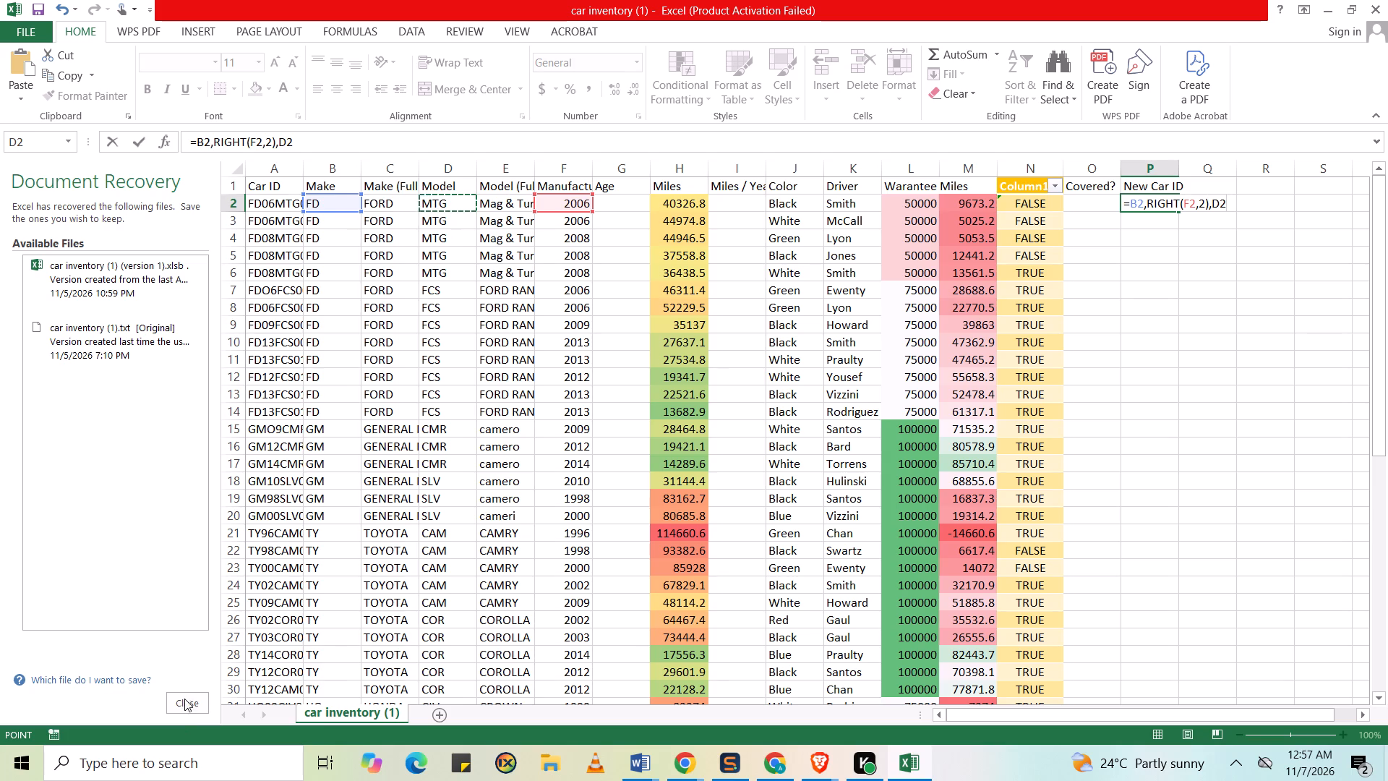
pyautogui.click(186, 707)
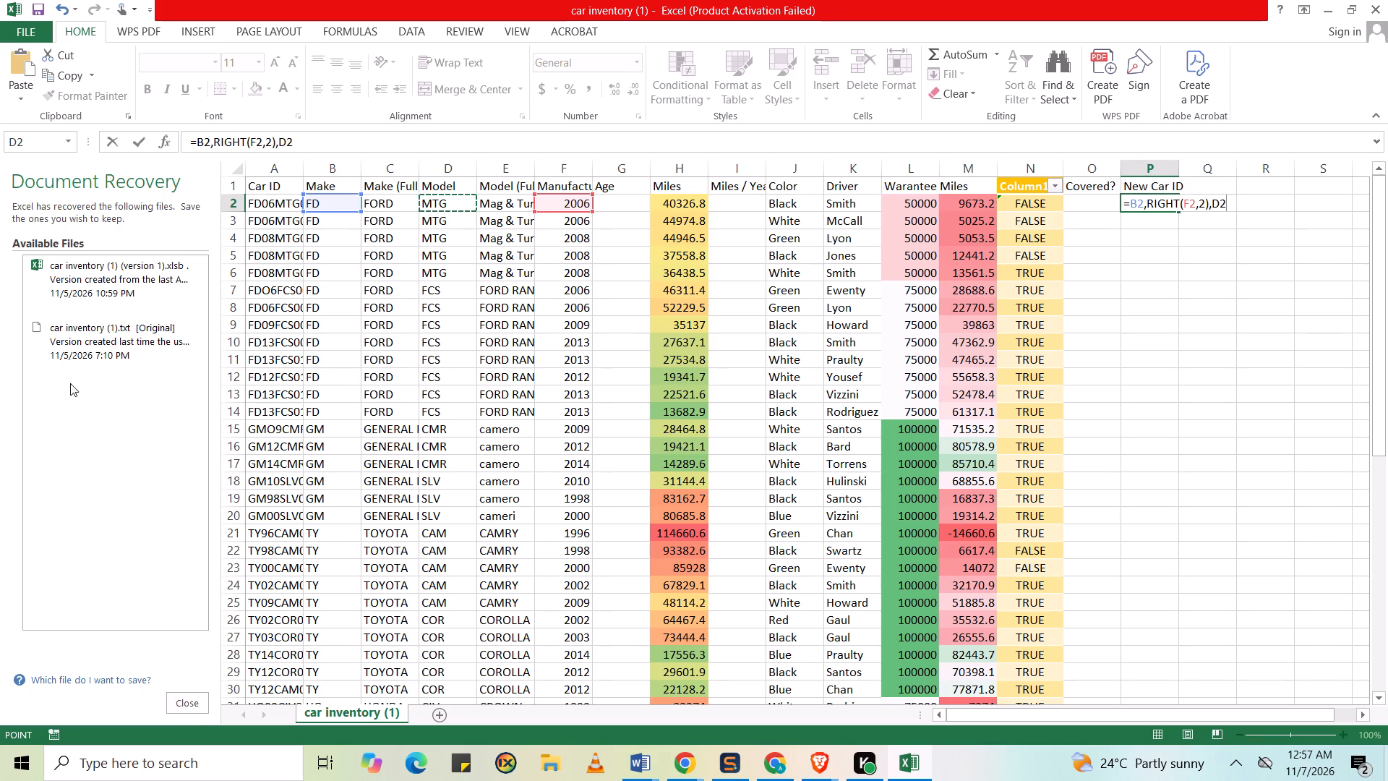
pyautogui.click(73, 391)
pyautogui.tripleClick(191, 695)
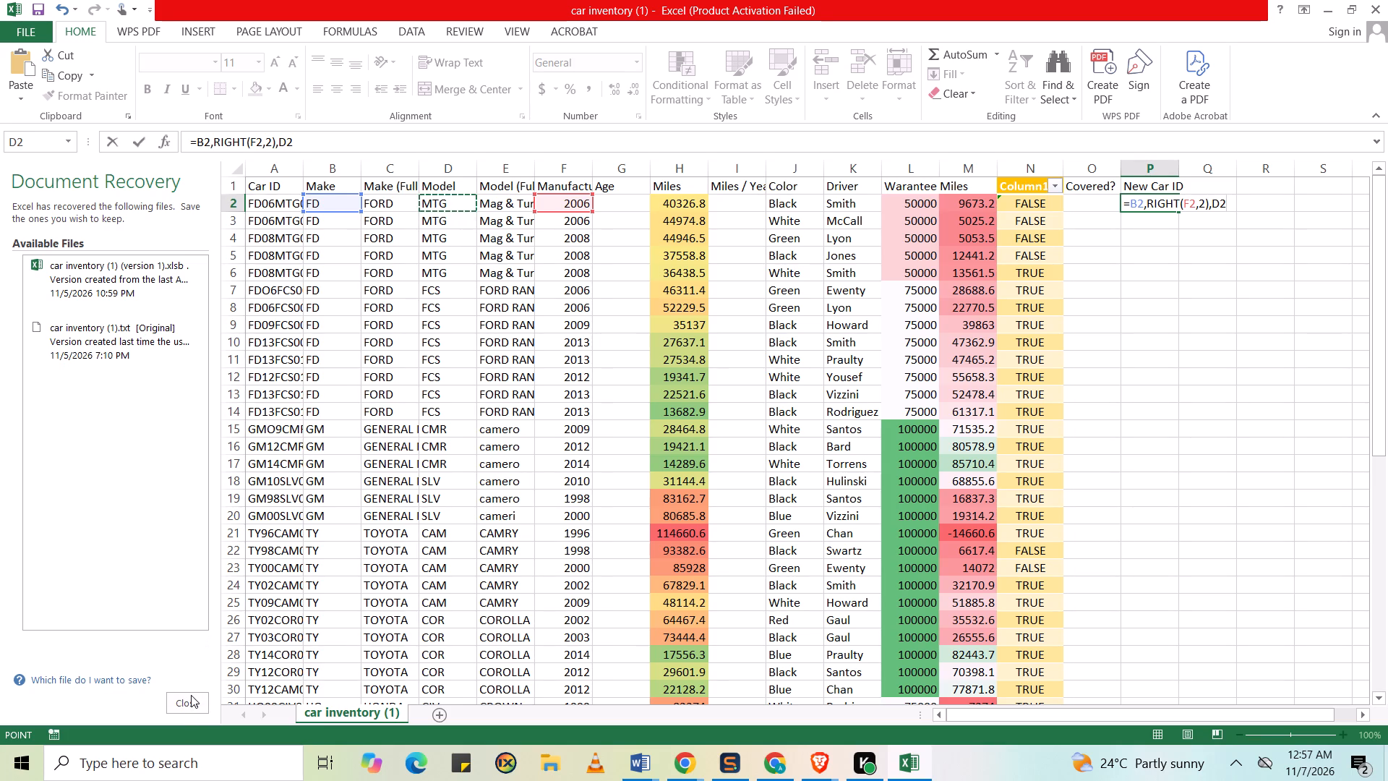
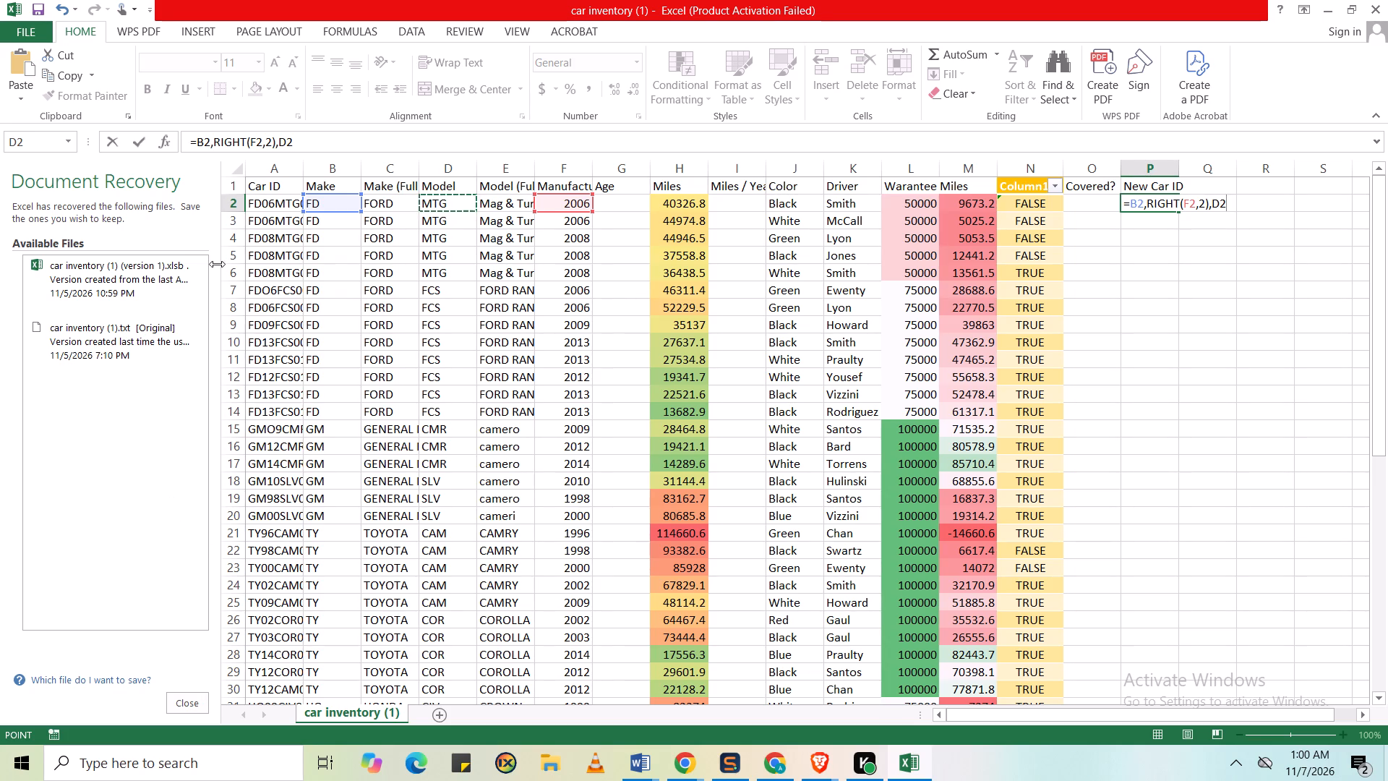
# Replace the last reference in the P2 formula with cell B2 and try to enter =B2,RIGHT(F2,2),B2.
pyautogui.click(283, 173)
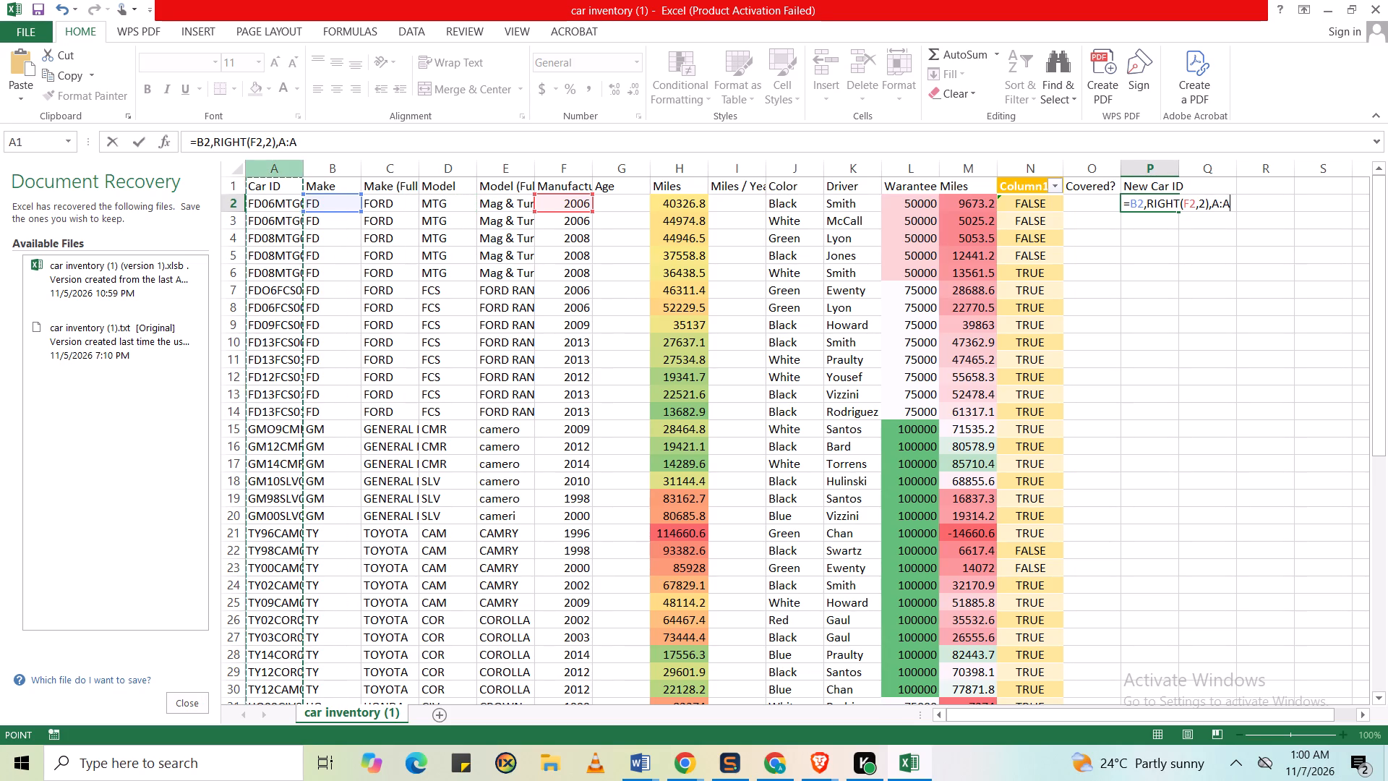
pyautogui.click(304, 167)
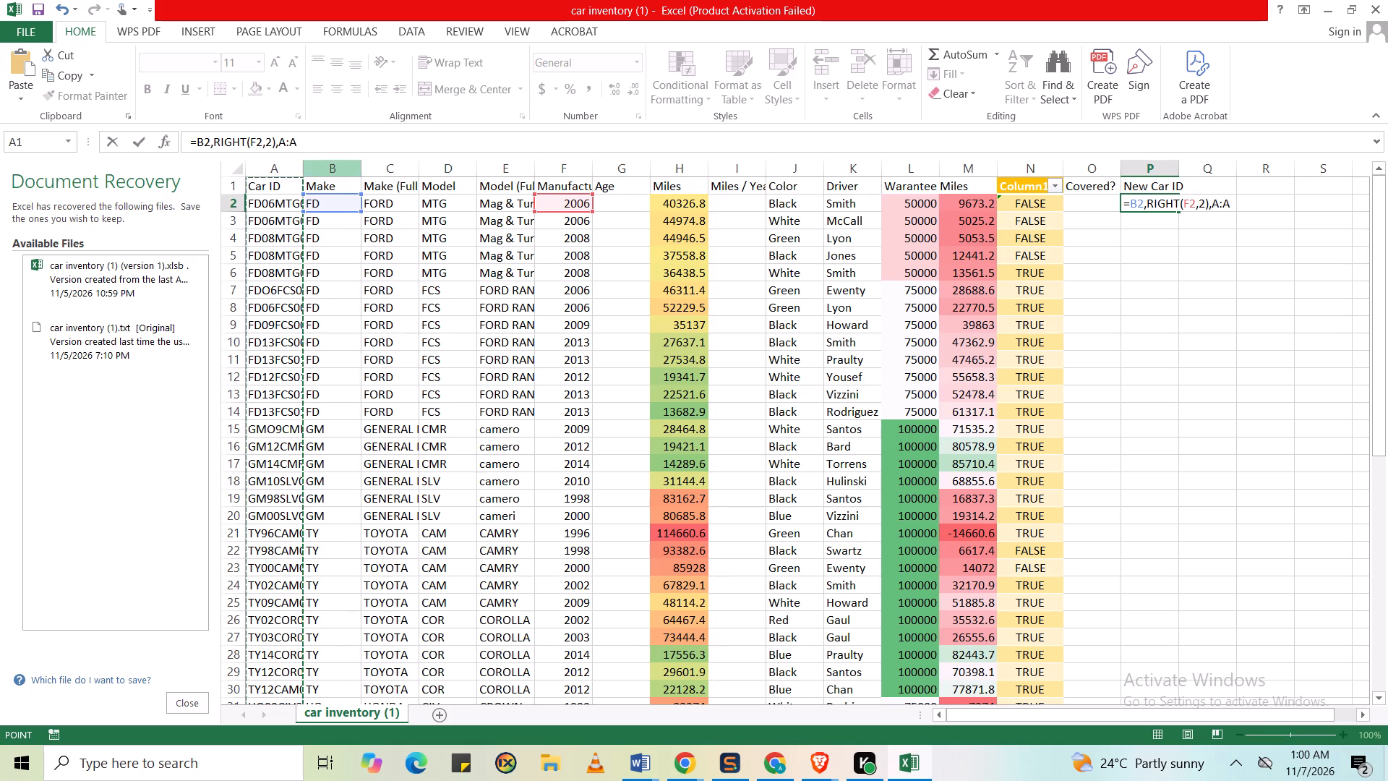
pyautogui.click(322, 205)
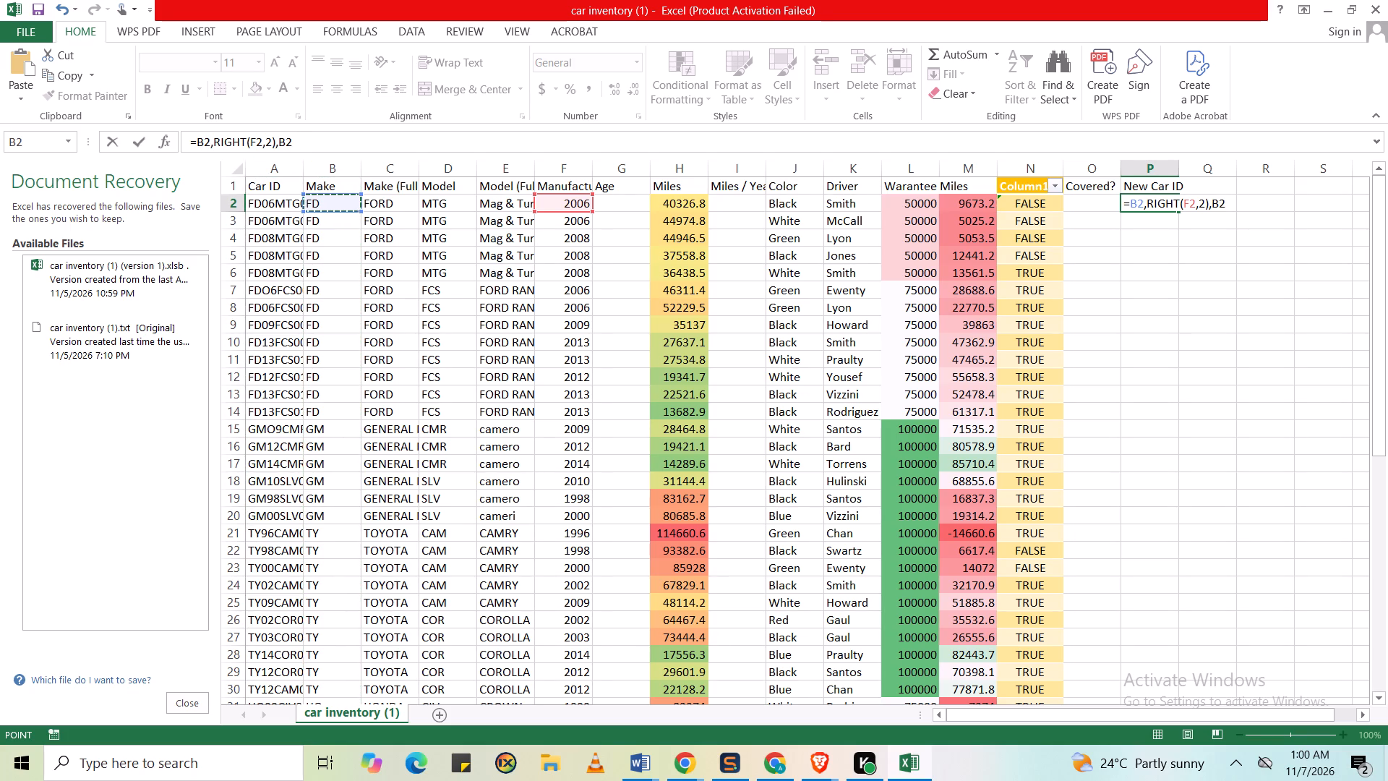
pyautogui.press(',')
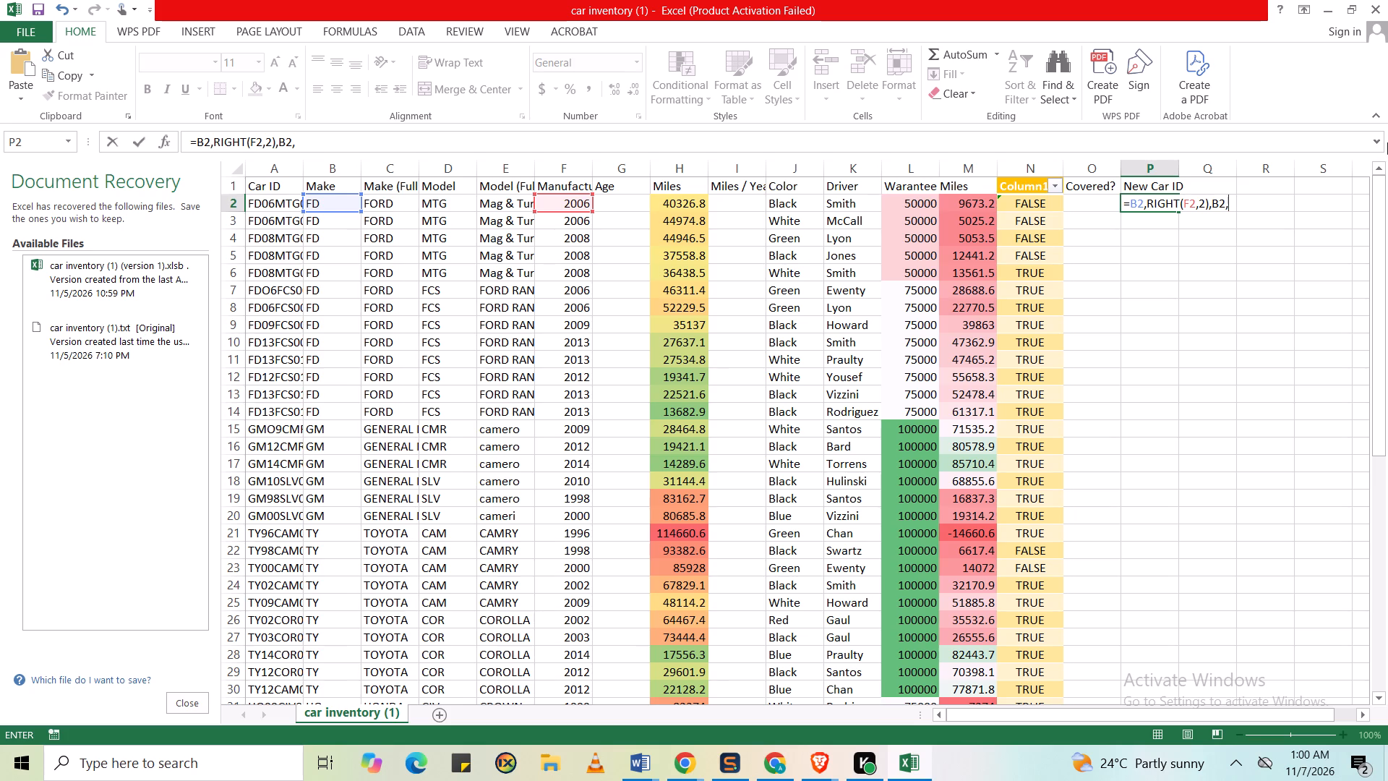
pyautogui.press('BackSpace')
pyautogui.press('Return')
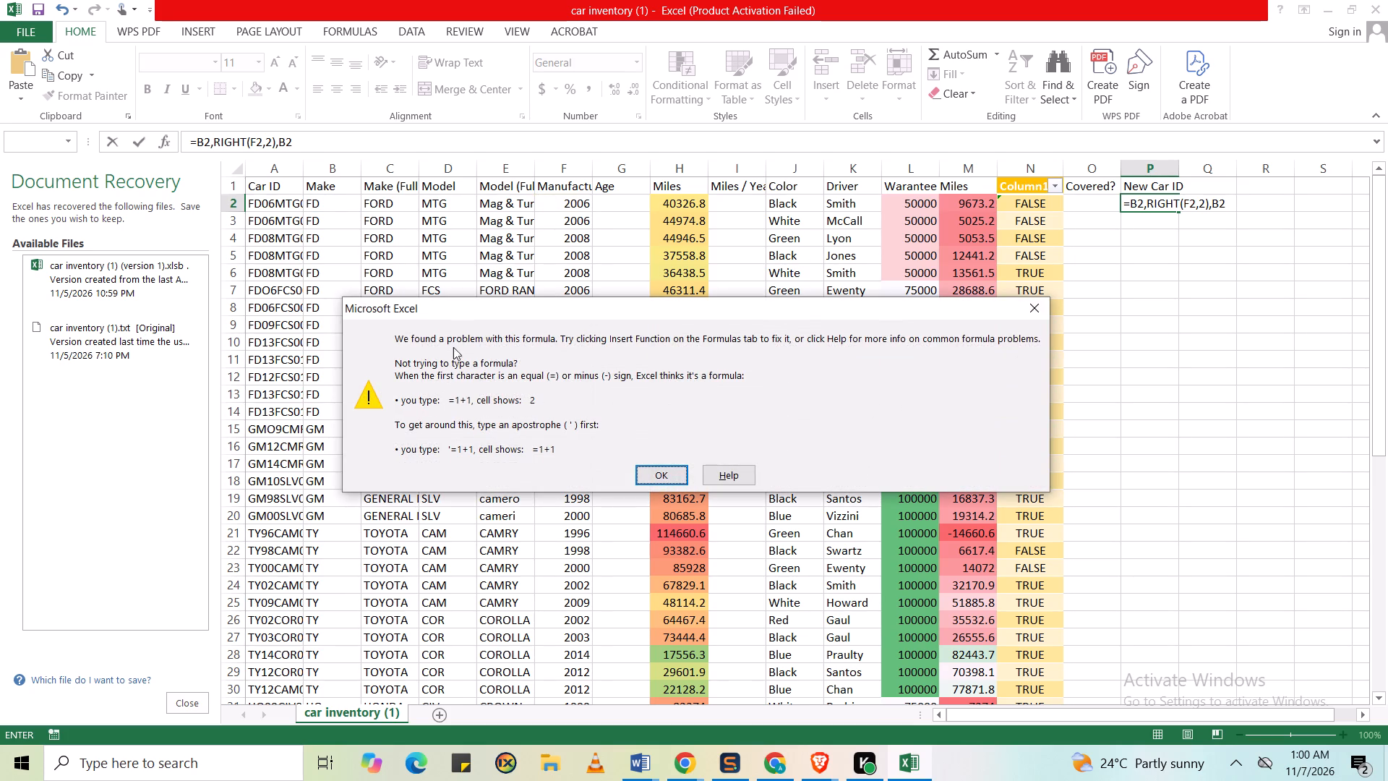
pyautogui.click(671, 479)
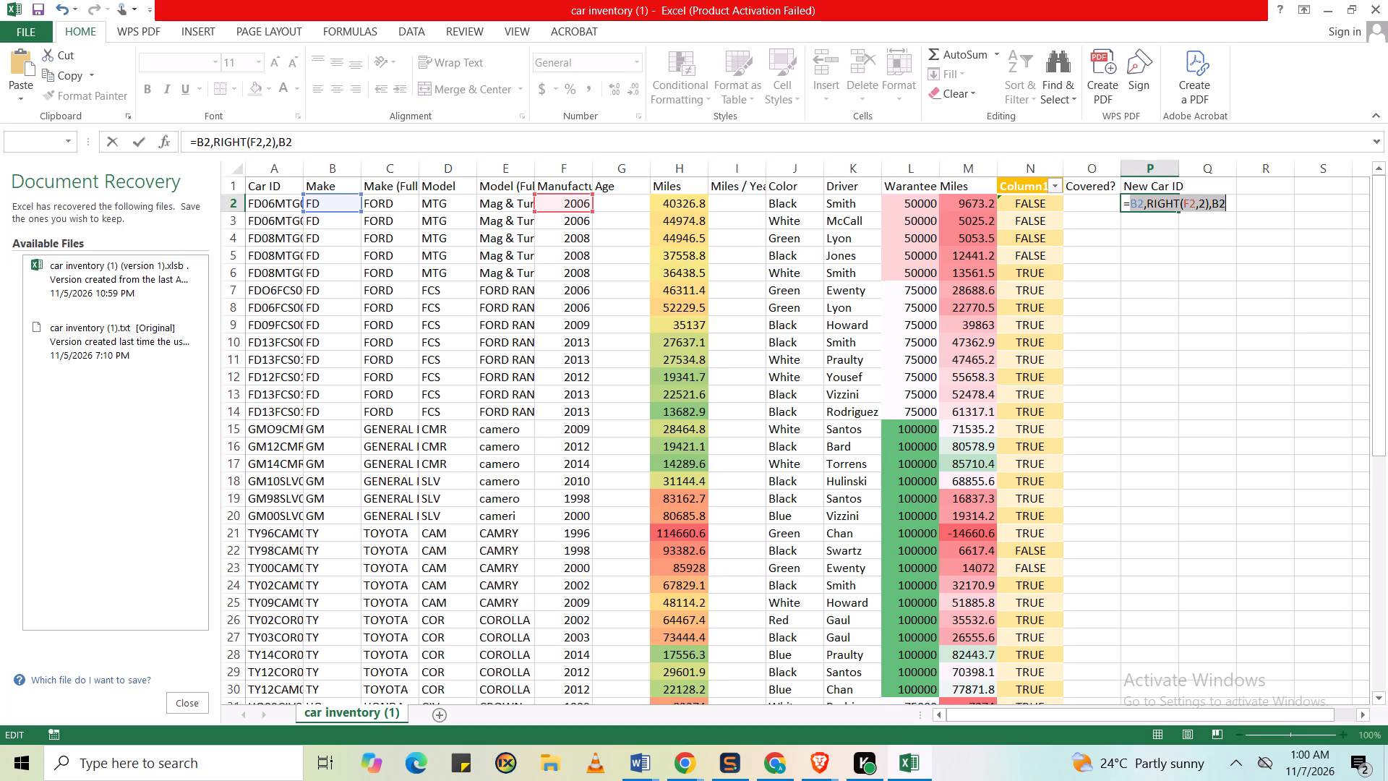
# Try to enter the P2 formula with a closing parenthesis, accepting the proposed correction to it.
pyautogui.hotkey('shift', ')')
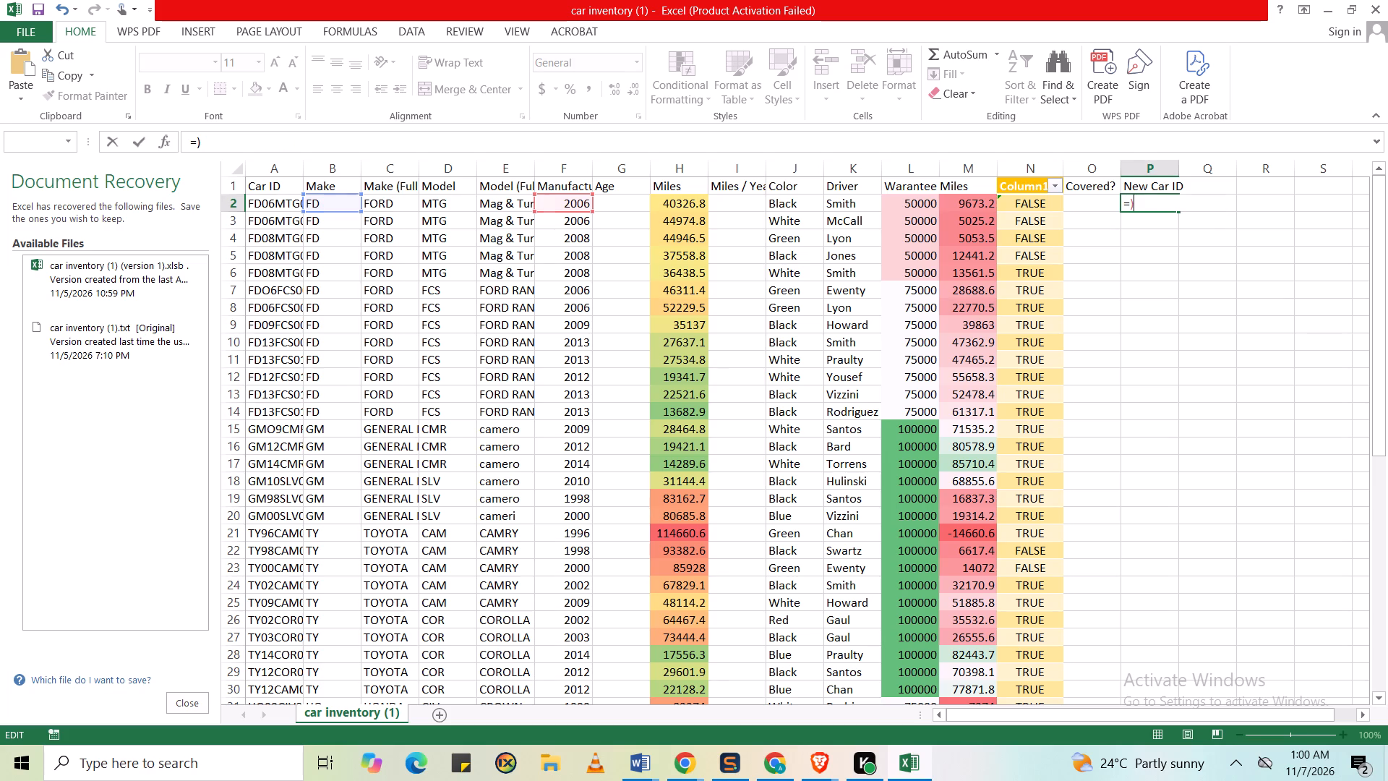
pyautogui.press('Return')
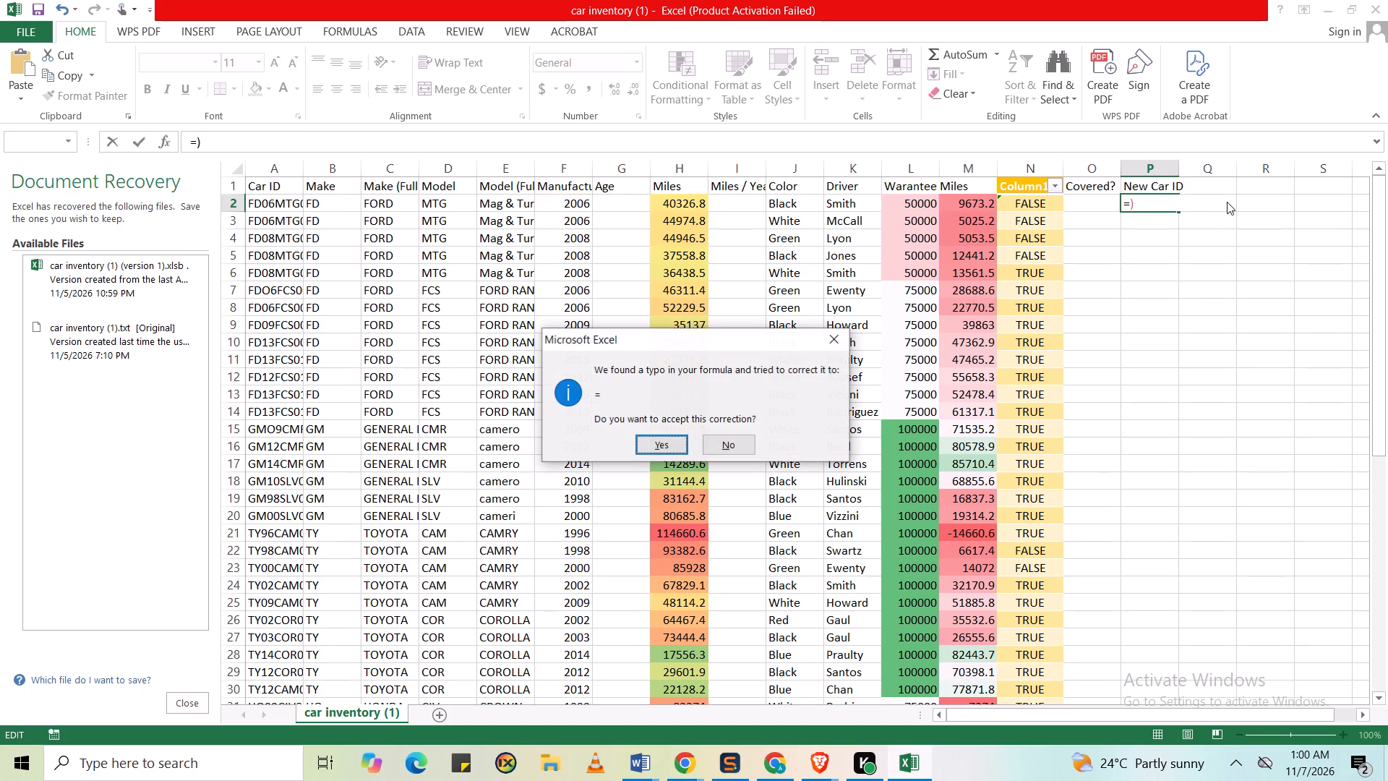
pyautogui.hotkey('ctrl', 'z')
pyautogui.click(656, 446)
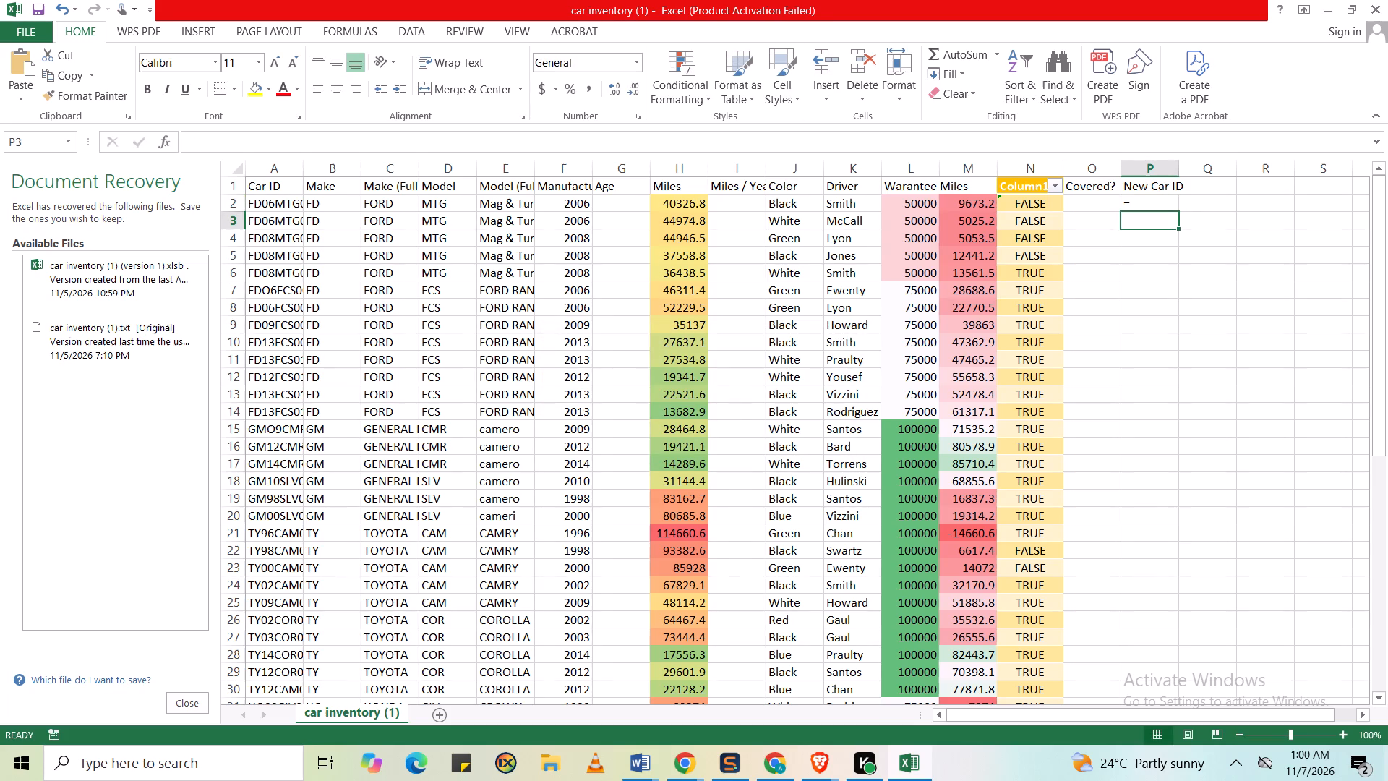
# Clear cell P2 under New Car ID and enter the formula =RIGHT(F2,2) to extract the year's last two digits.
pyautogui.click(1141, 196)
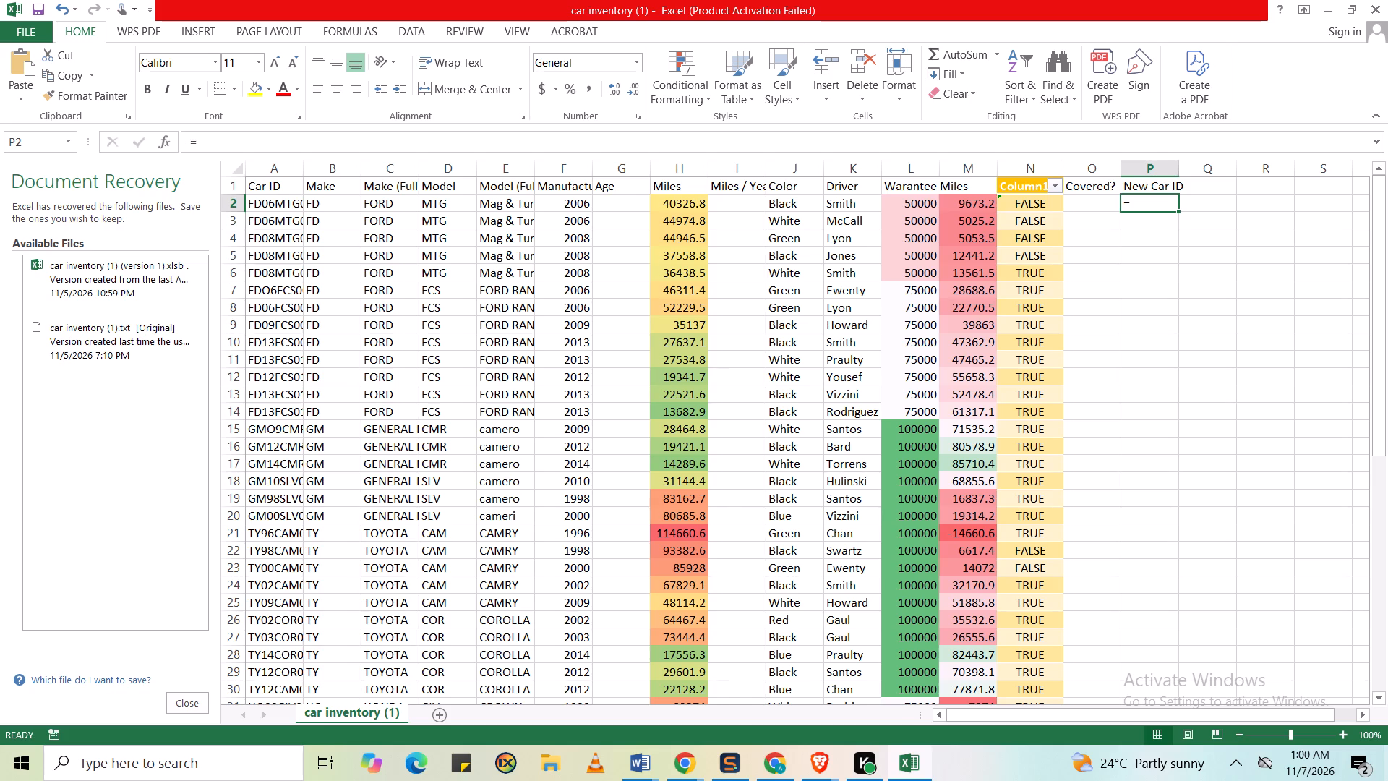
pyautogui.press('BackSpace')
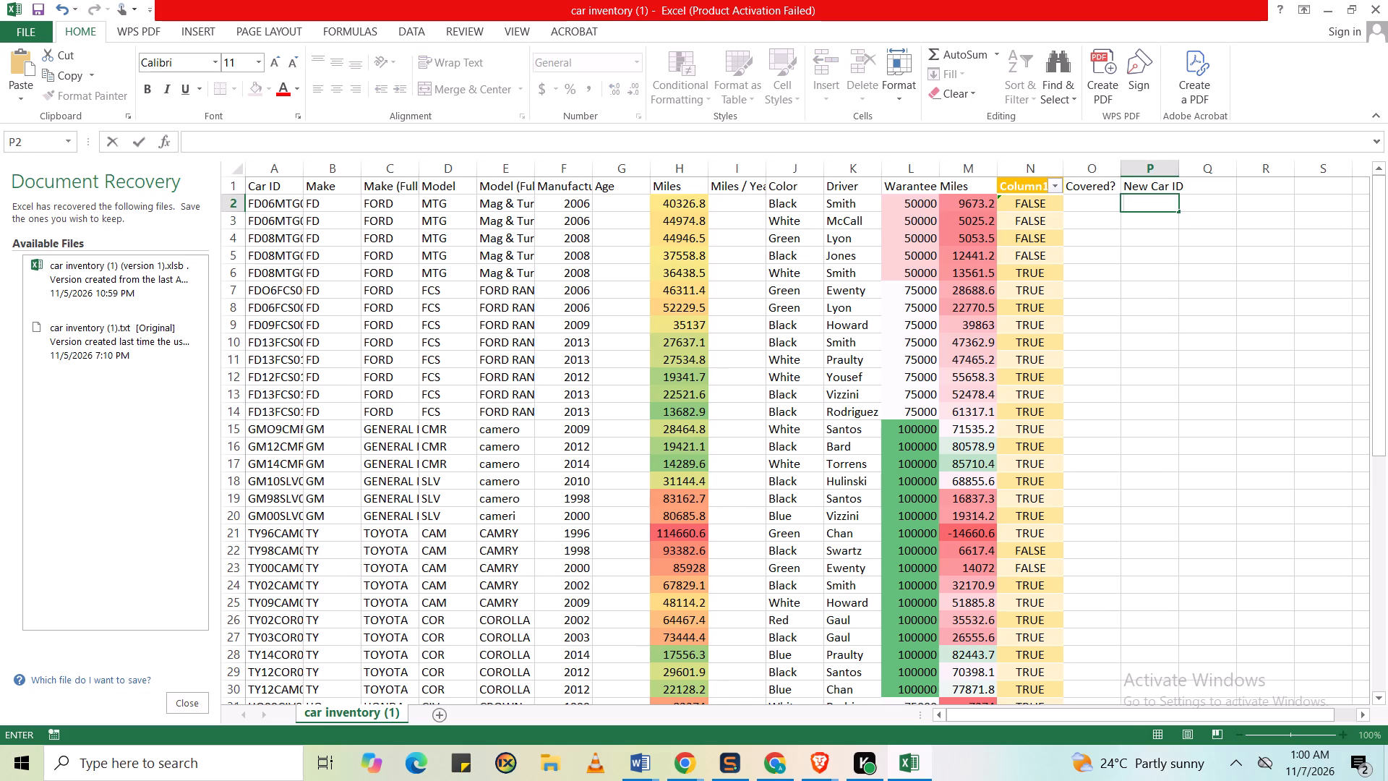
pyautogui.press('=')
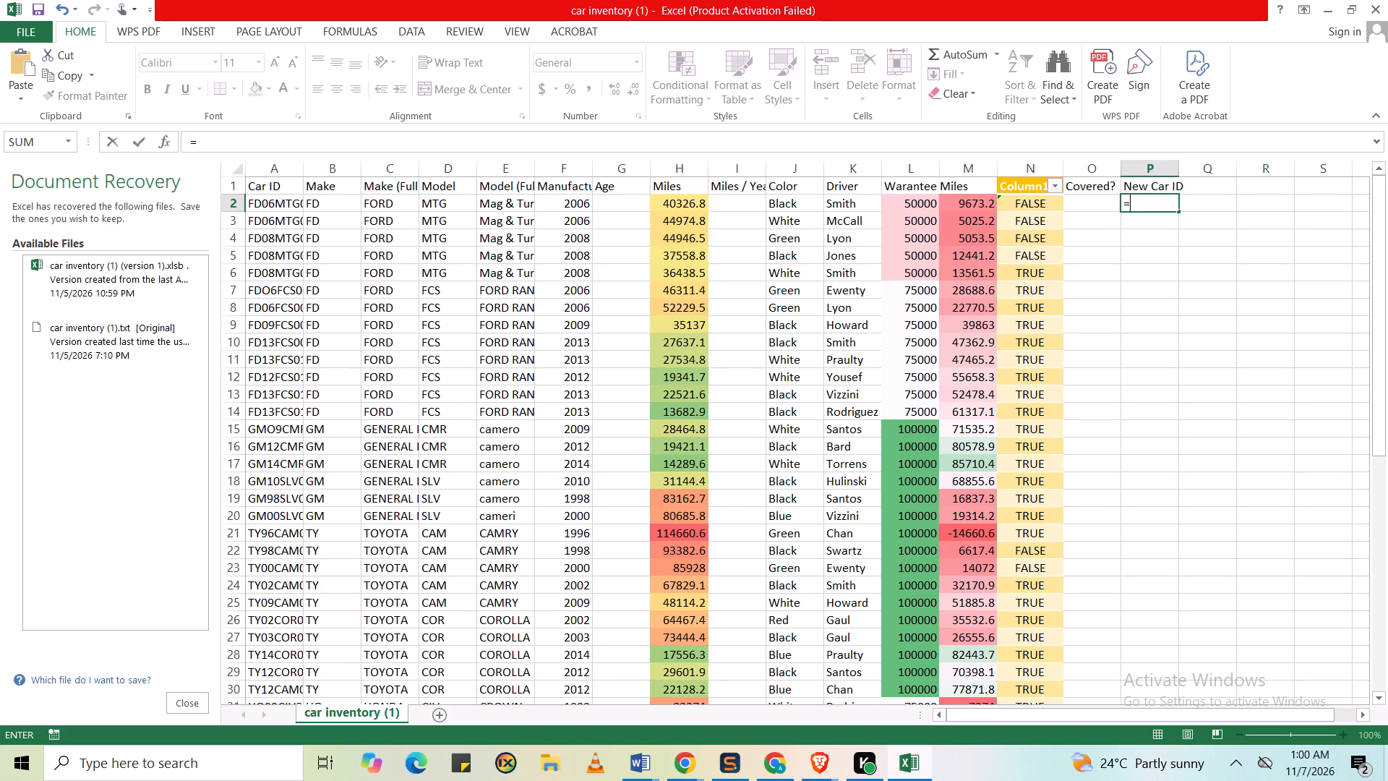
pyautogui.write('RIG')
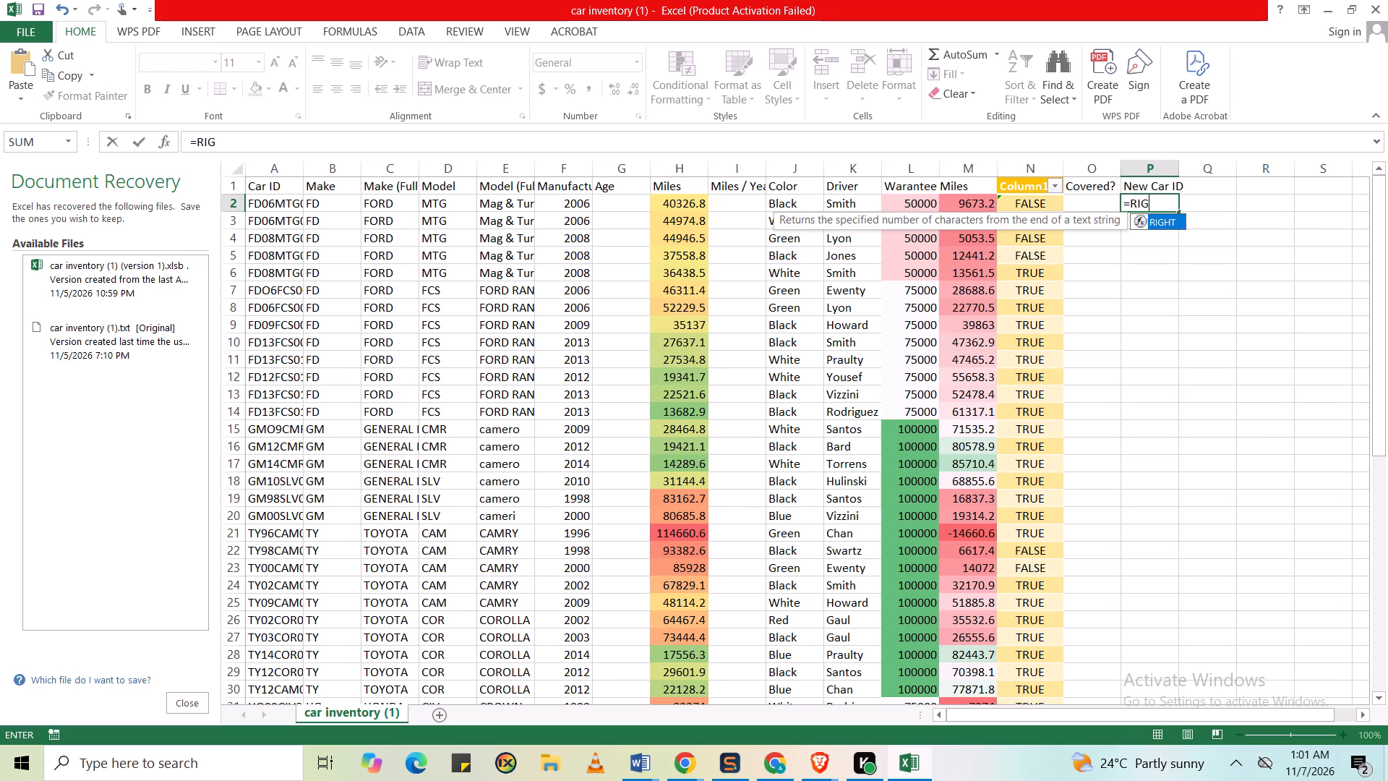
pyautogui.doubleClick(1165, 224)
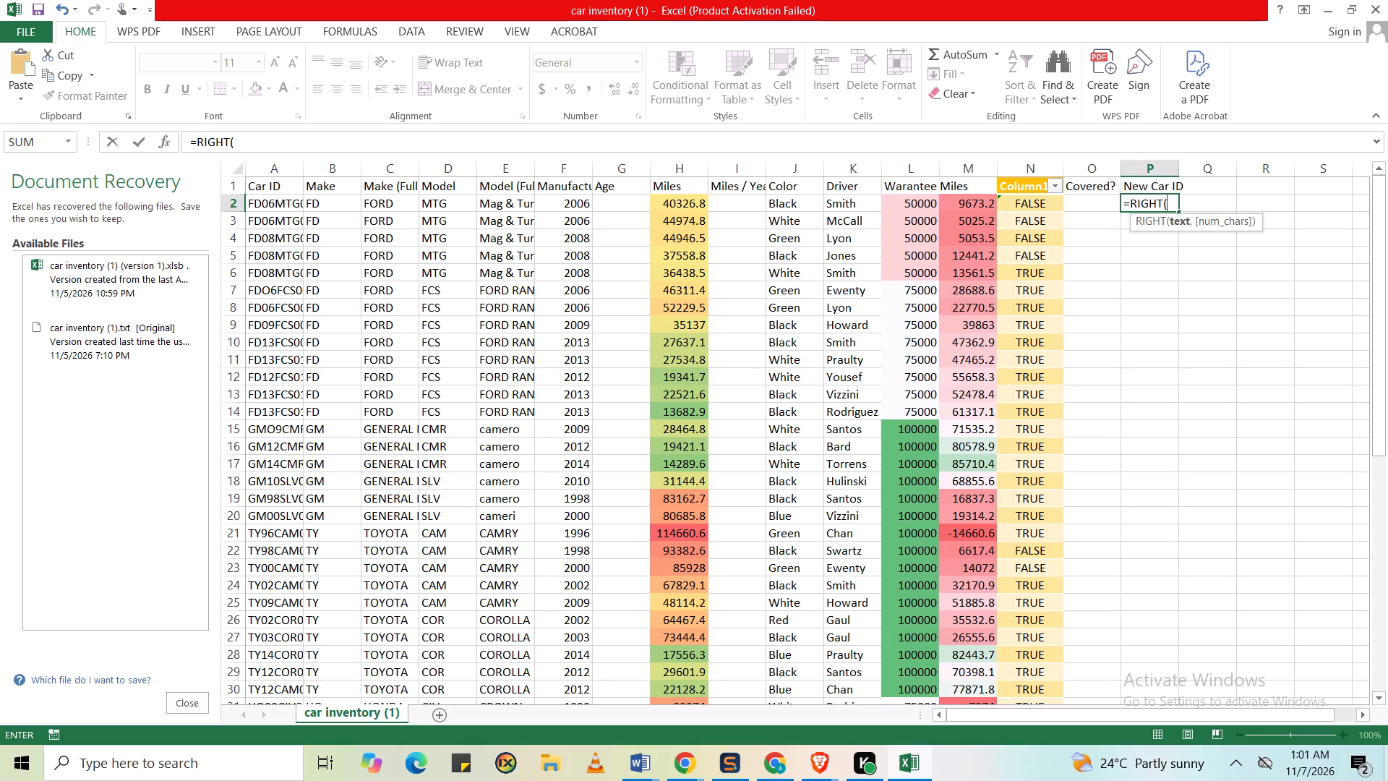
pyautogui.click(556, 205)
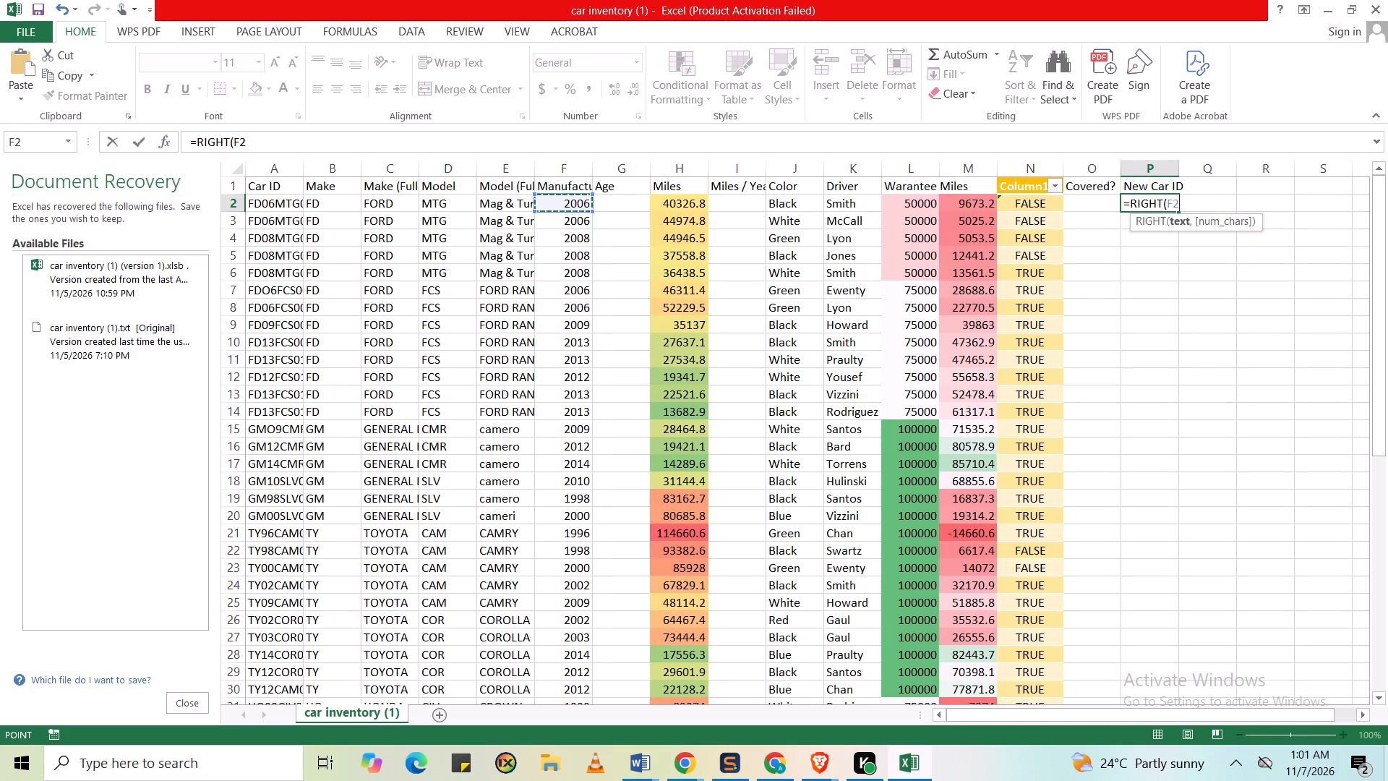
pyautogui.press(',')
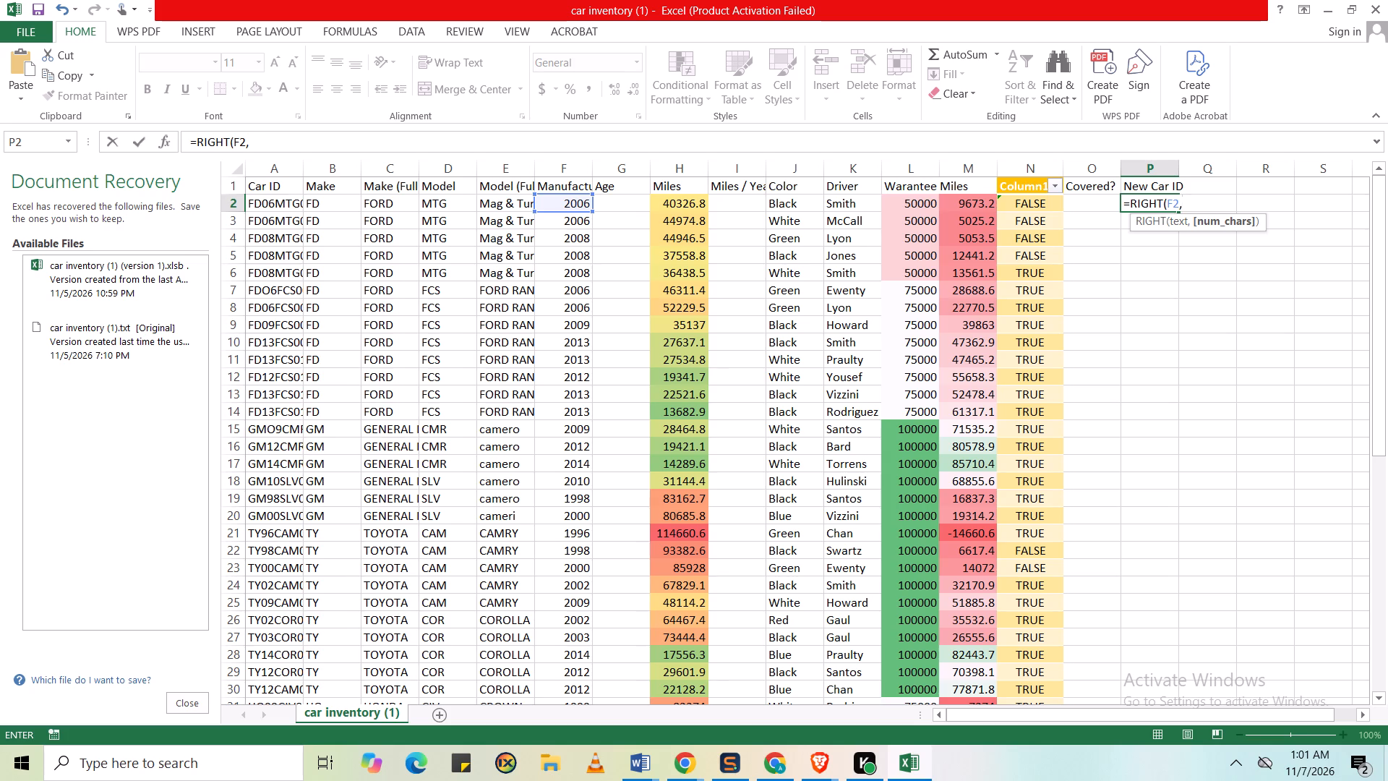
pyautogui.press('2')
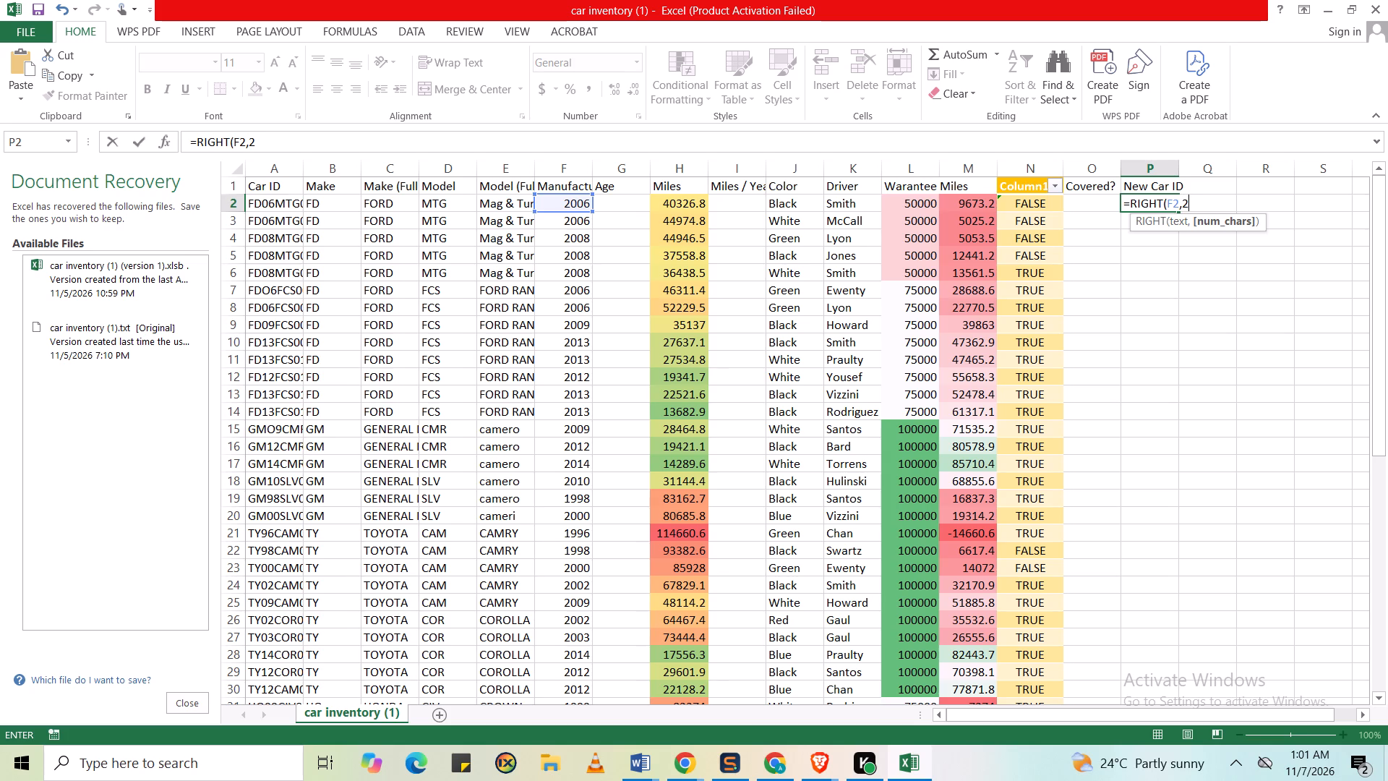
pyautogui.hotkey('shift', ')')
pyautogui.press('Return')
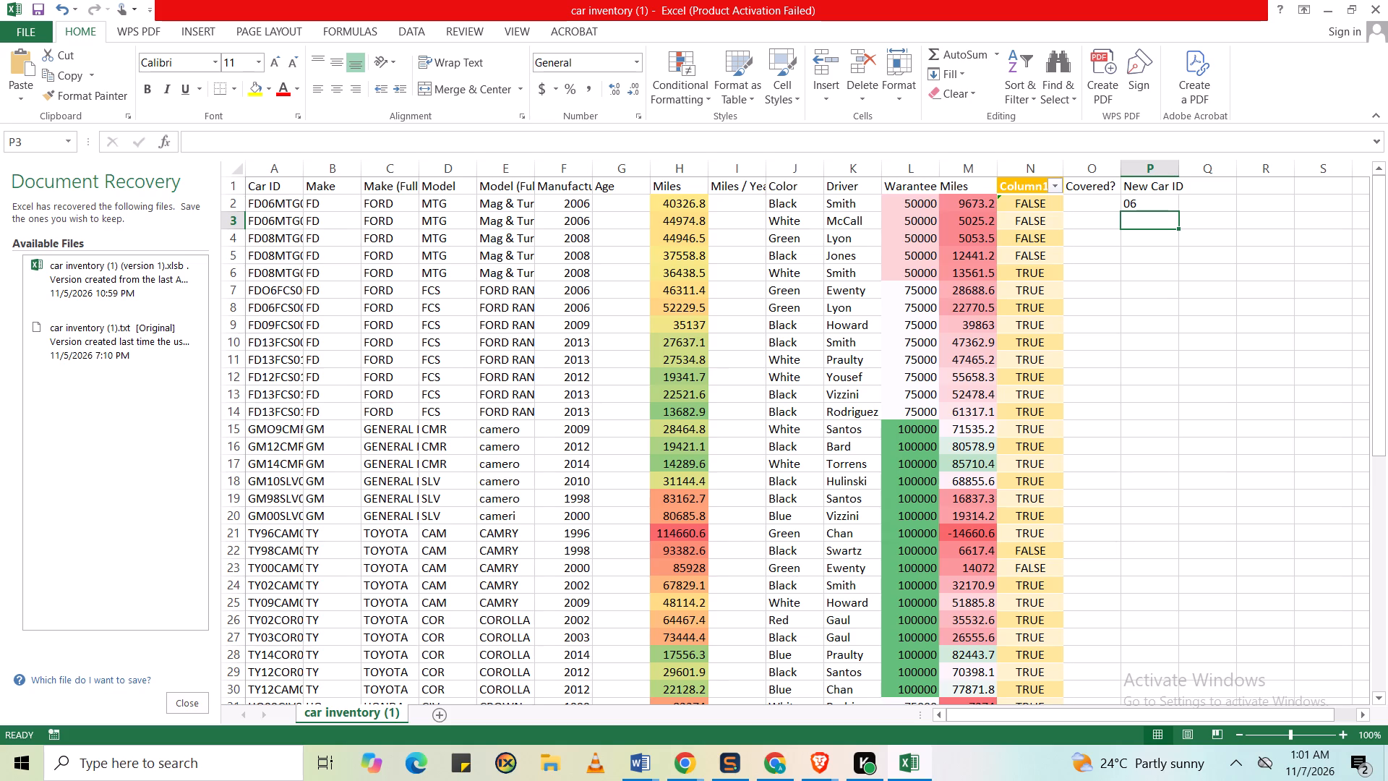
# Save the car inventory workbook, keeping the Text (Tab delimited) format.
pyautogui.click(1143, 208)
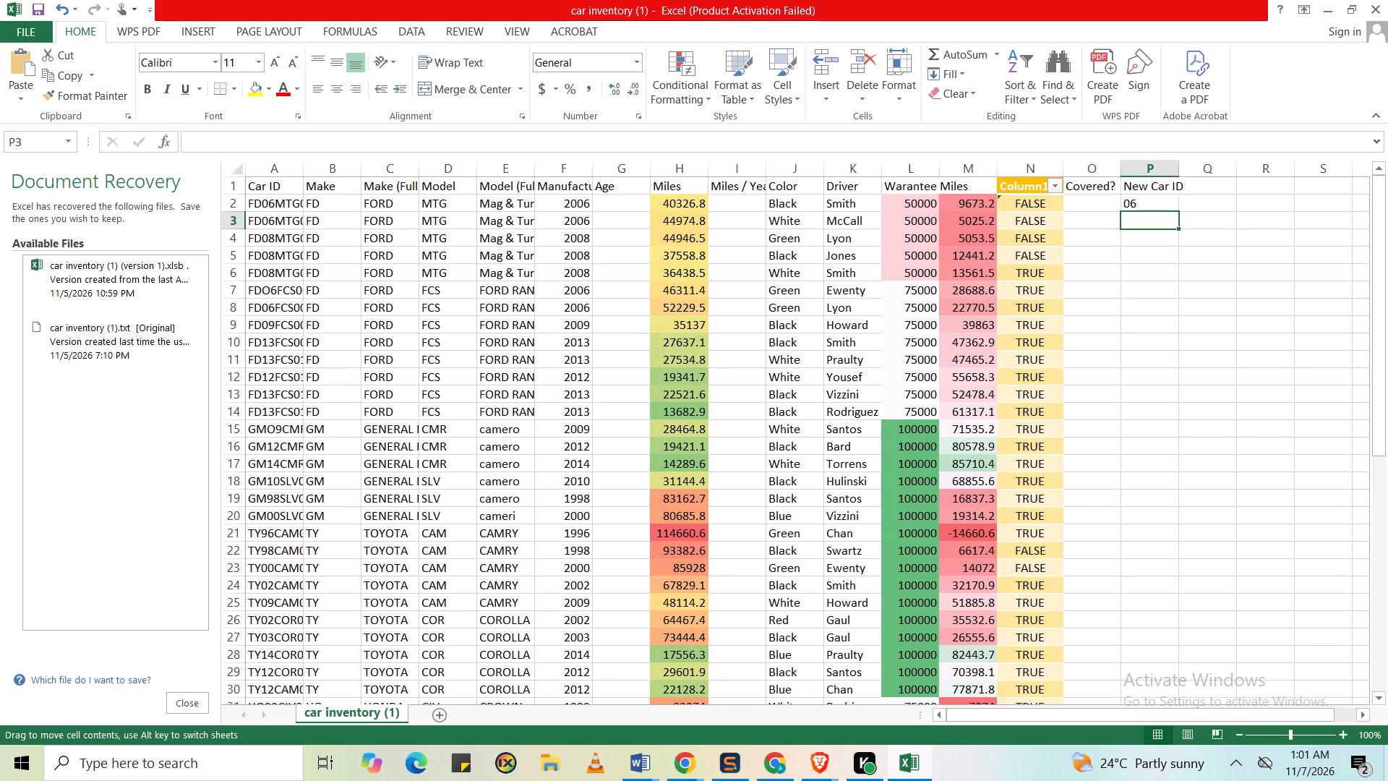
pyautogui.hotkey('ctrl', 's')
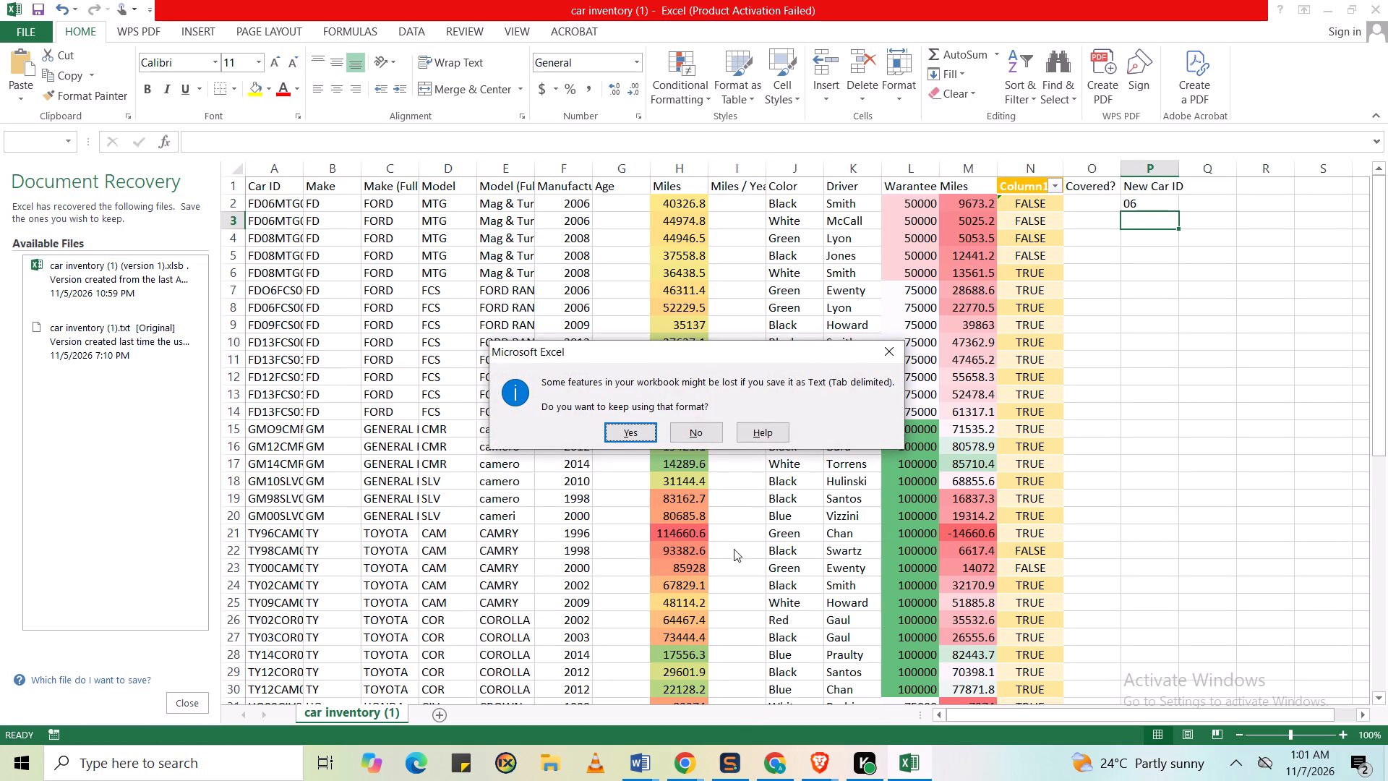
pyautogui.click(627, 435)
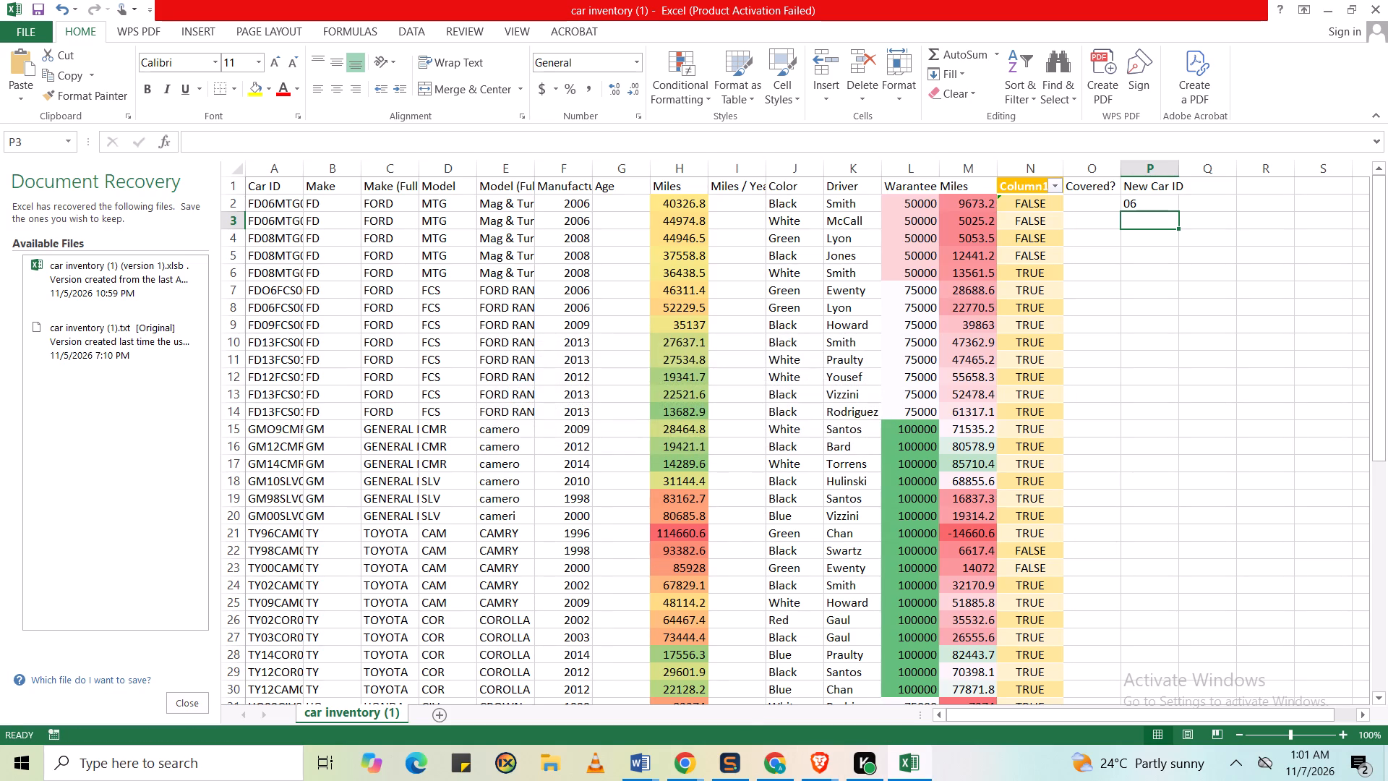